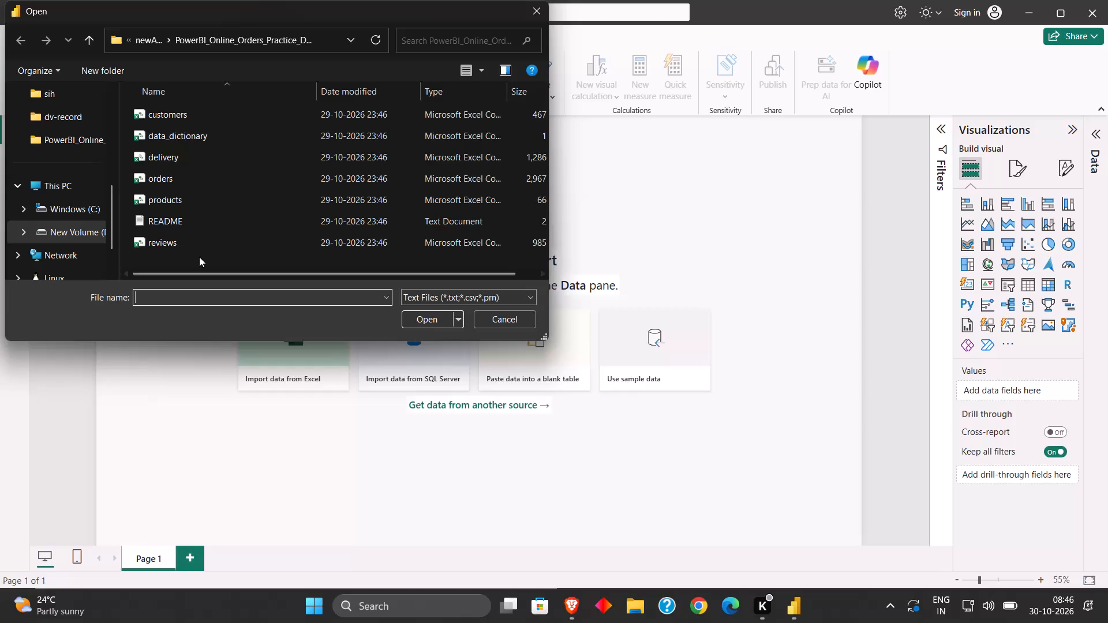
# Import the orders CSV file and open it for transformation in Power Query.
pyautogui.doubleClick(184, 177)
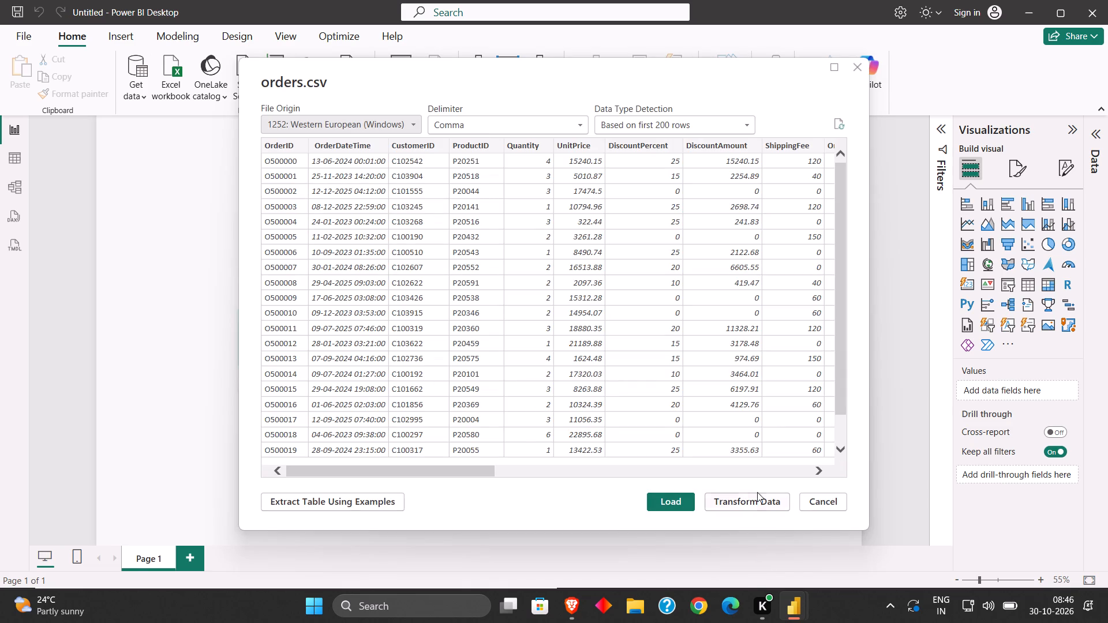
pyautogui.click(757, 500)
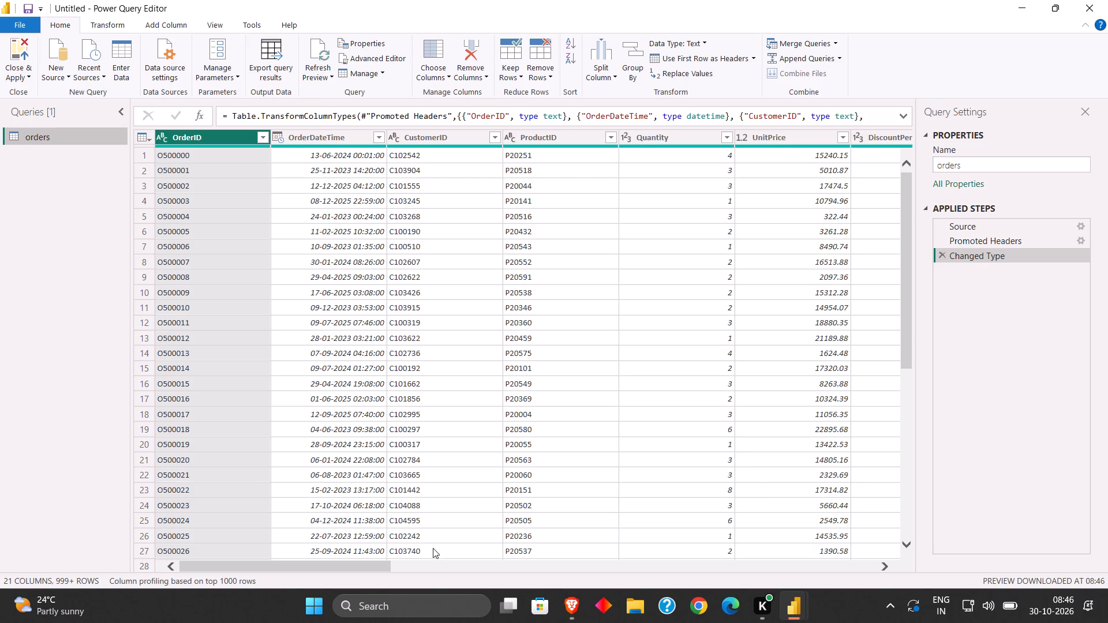
# Examine all columns of the orders query, from OrderID through RawRecordCode, and a sample of its rows.
pyautogui.moveTo(372, 561); pyautogui.dragTo(438, 576)
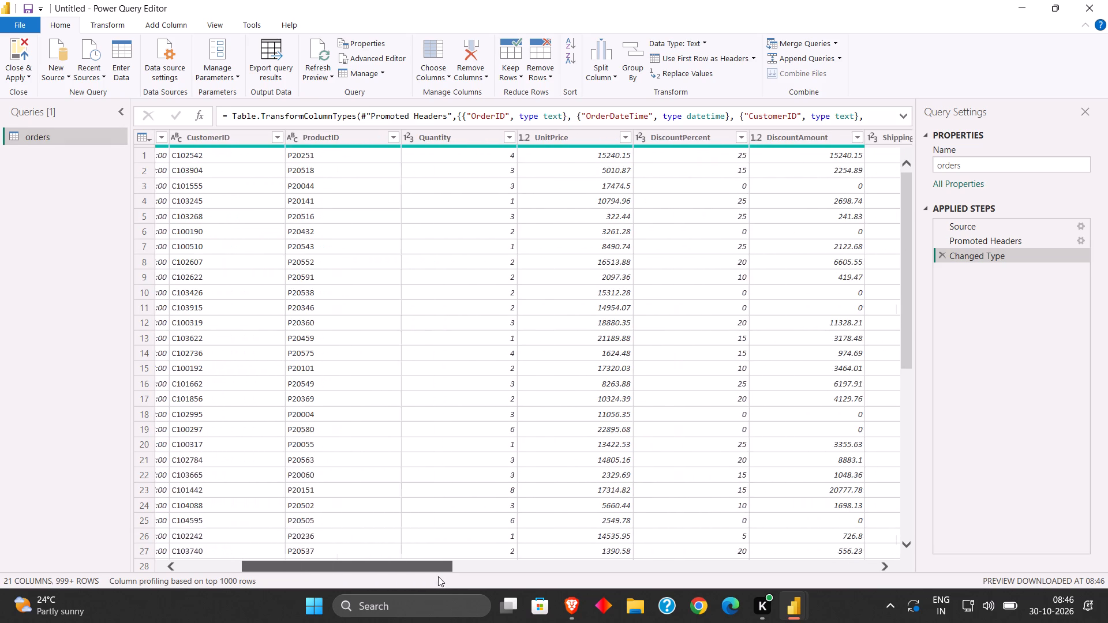
pyautogui.moveTo(438, 576); pyautogui.dragTo(465, 581)
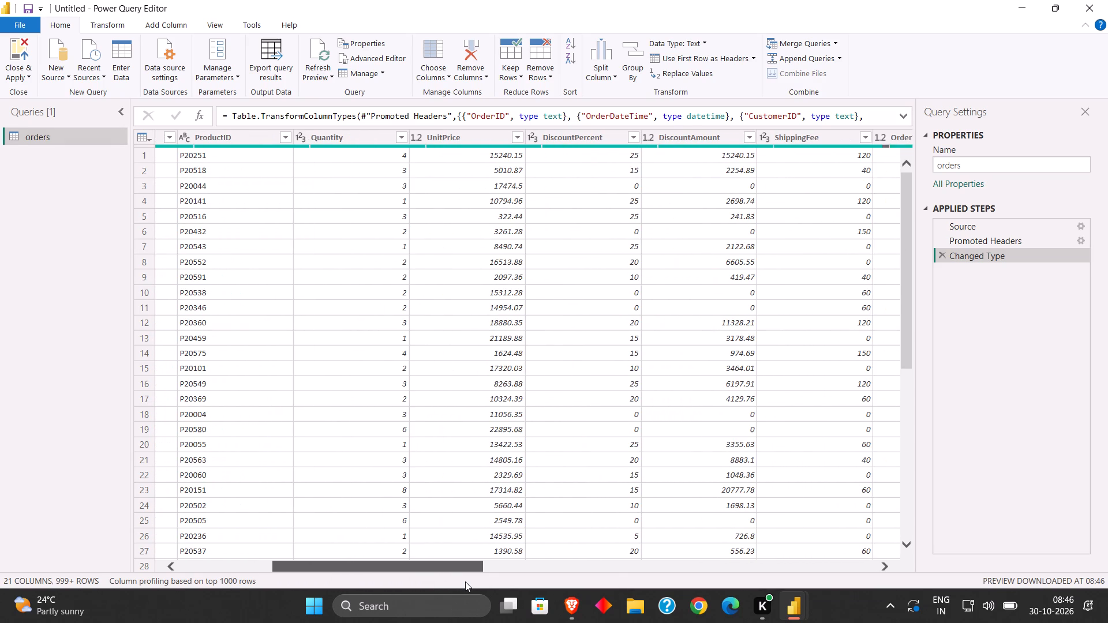
pyautogui.moveTo(465, 581); pyautogui.dragTo(533, 581)
pyautogui.scroll(-6, 519, 535)
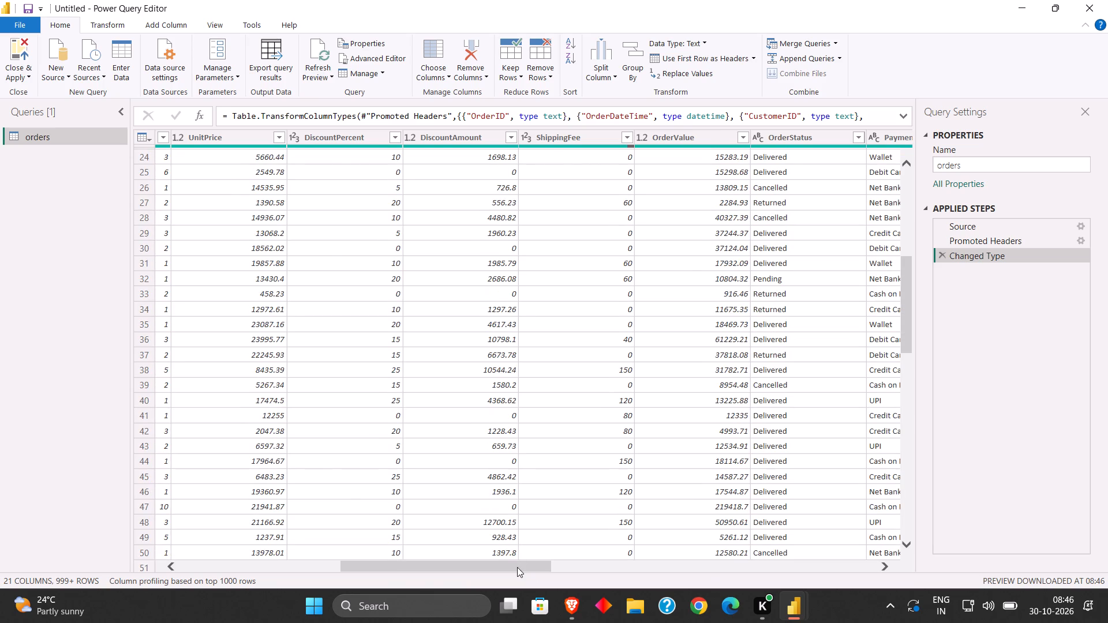
pyautogui.moveTo(517, 567); pyautogui.dragTo(706, 571)
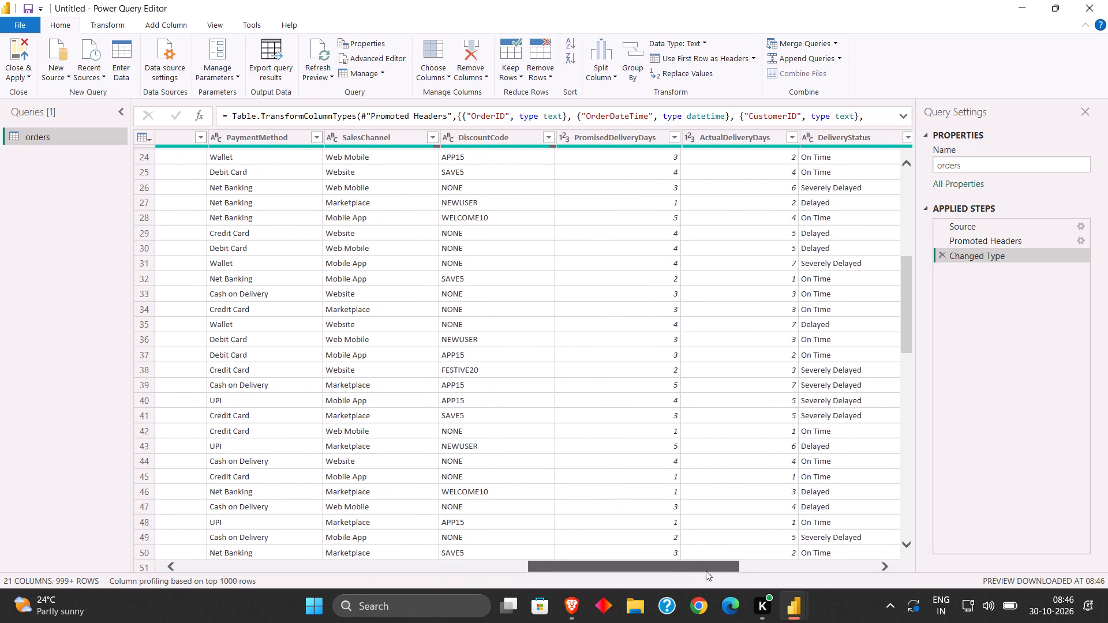
pyautogui.moveTo(706, 571); pyautogui.dragTo(763, 569)
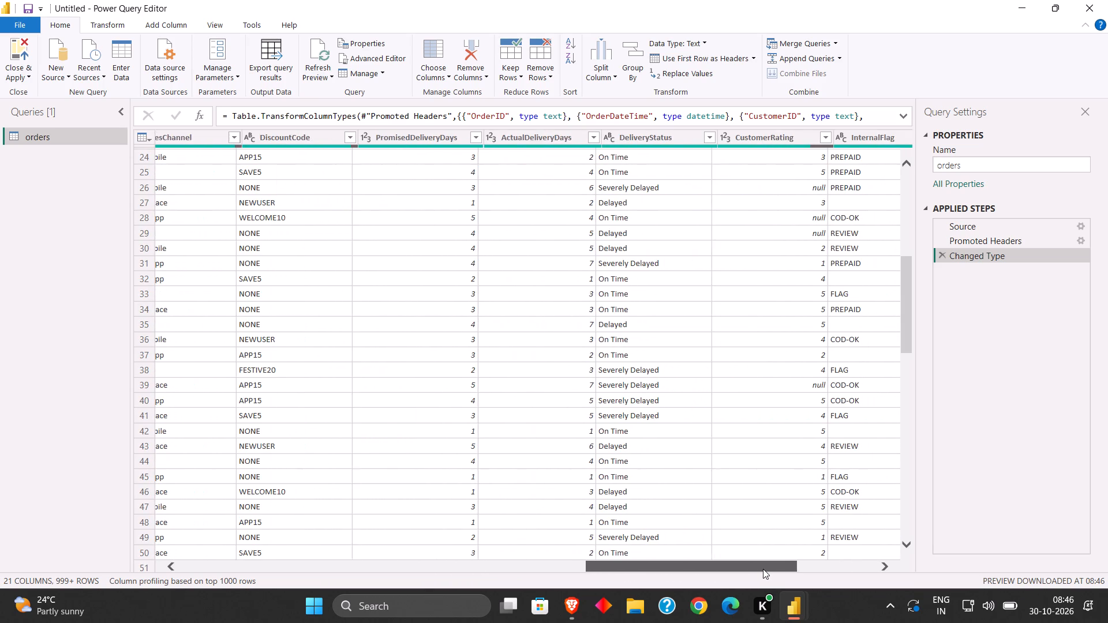
pyautogui.moveTo(763, 569); pyautogui.dragTo(834, 566)
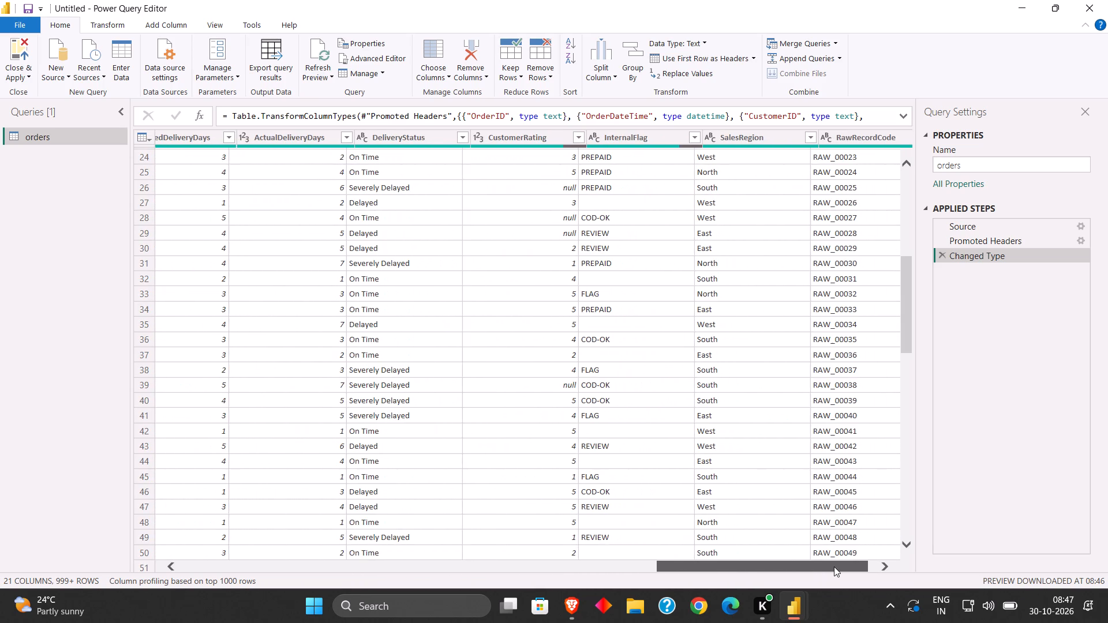
pyautogui.moveTo(834, 566); pyautogui.dragTo(867, 565)
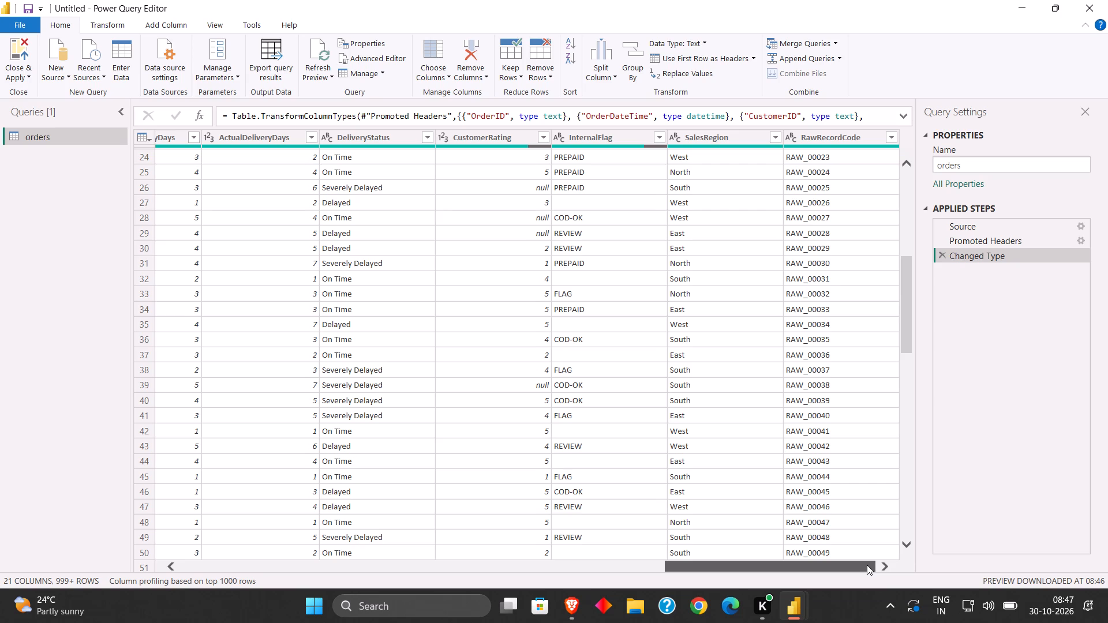
pyautogui.moveTo(867, 565); pyautogui.dragTo(748, 569)
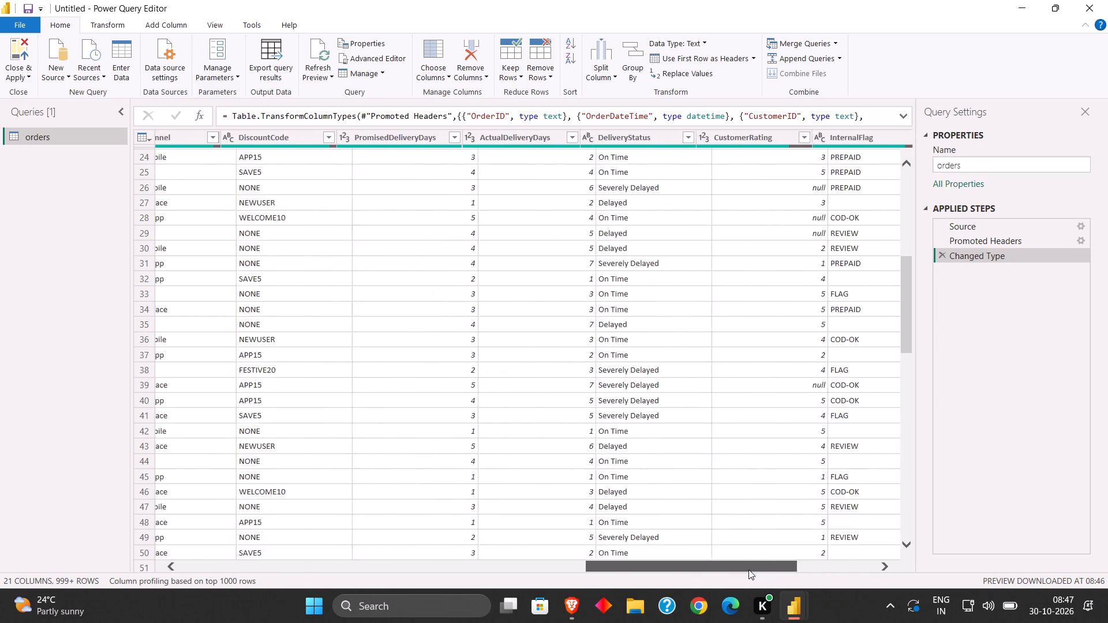
pyautogui.moveTo(748, 569); pyautogui.dragTo(287, 553)
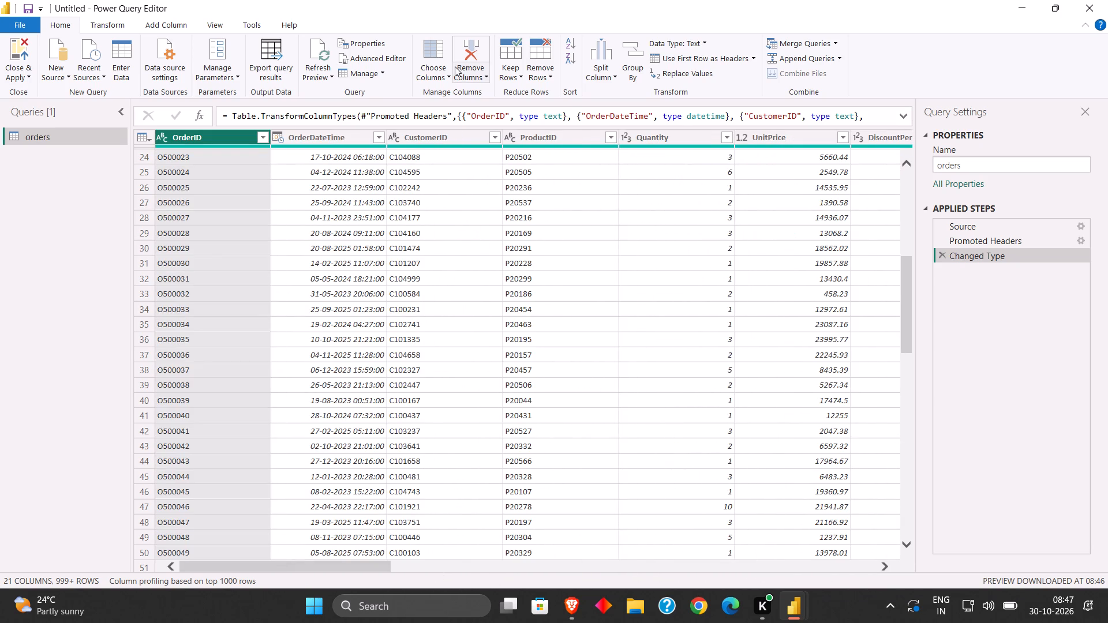
# Remove the duplicate rows from the orders query based on the OrderID column.
pyautogui.click(469, 76)
pyautogui.click(551, 76)
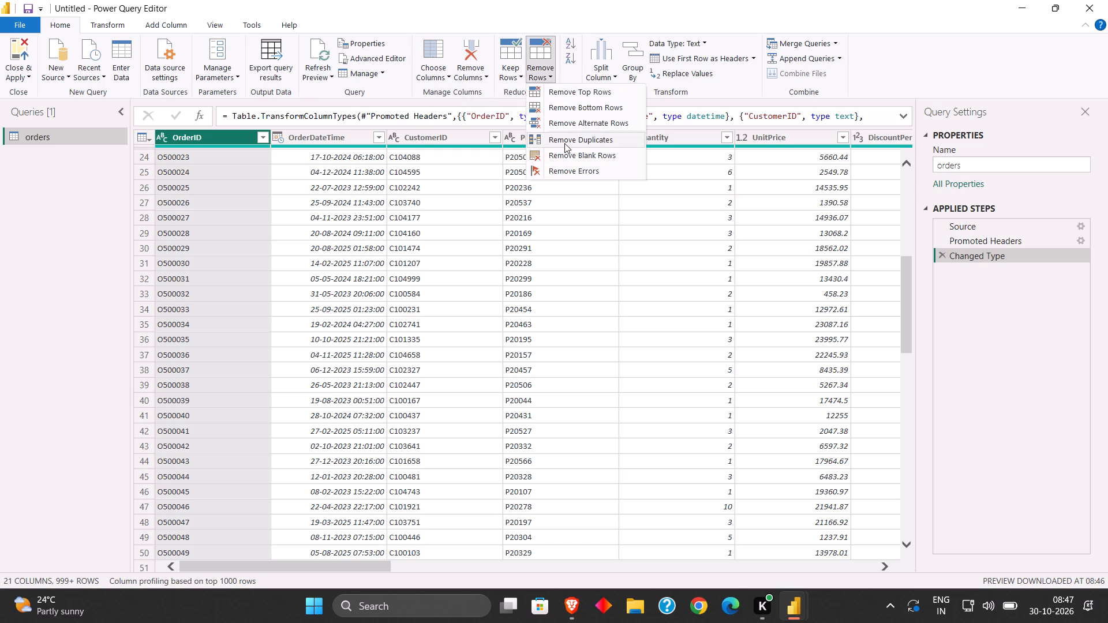
pyautogui.click(564, 143)
# Remove the blank rows from the orders query.
pyautogui.click(545, 74)
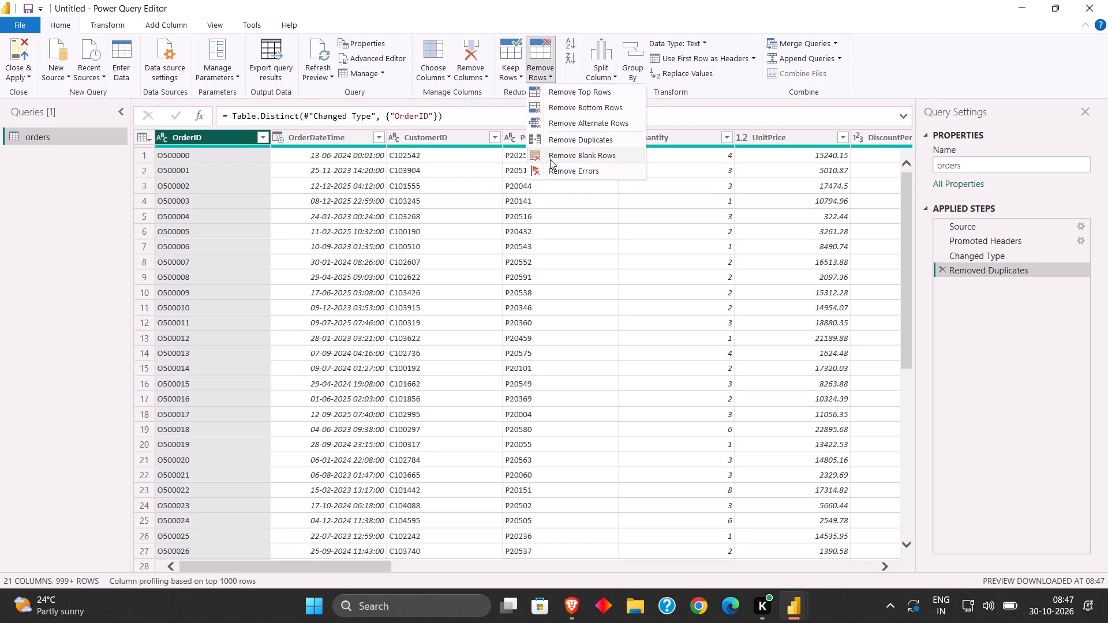
pyautogui.click(550, 159)
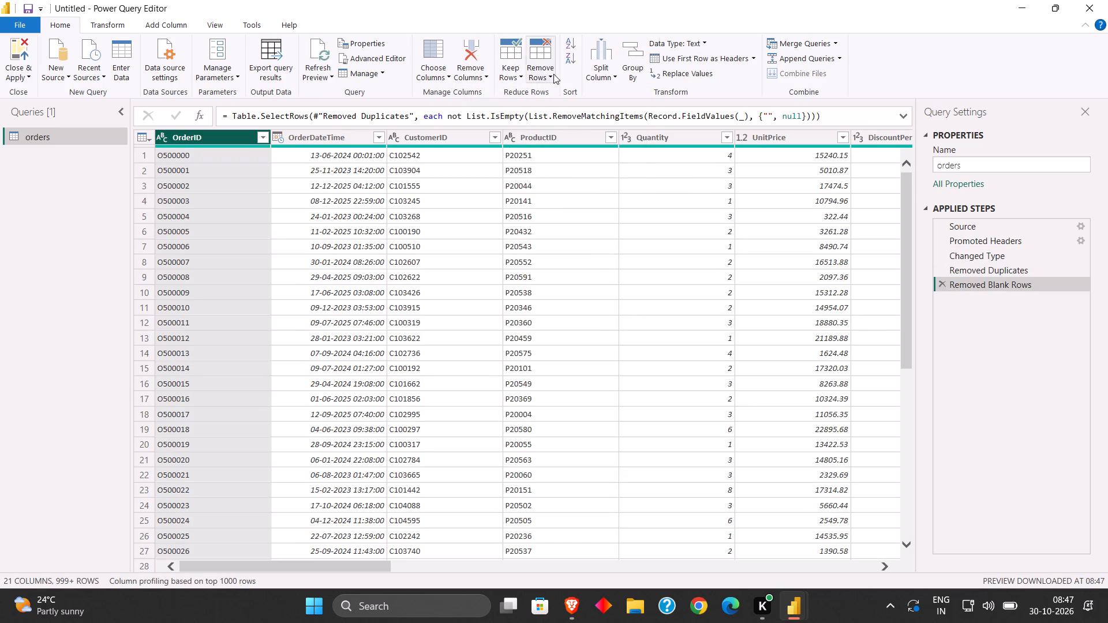
# Remove the rows that have errors in the OrderID column.
pyautogui.click(553, 73)
pyautogui.click(577, 168)
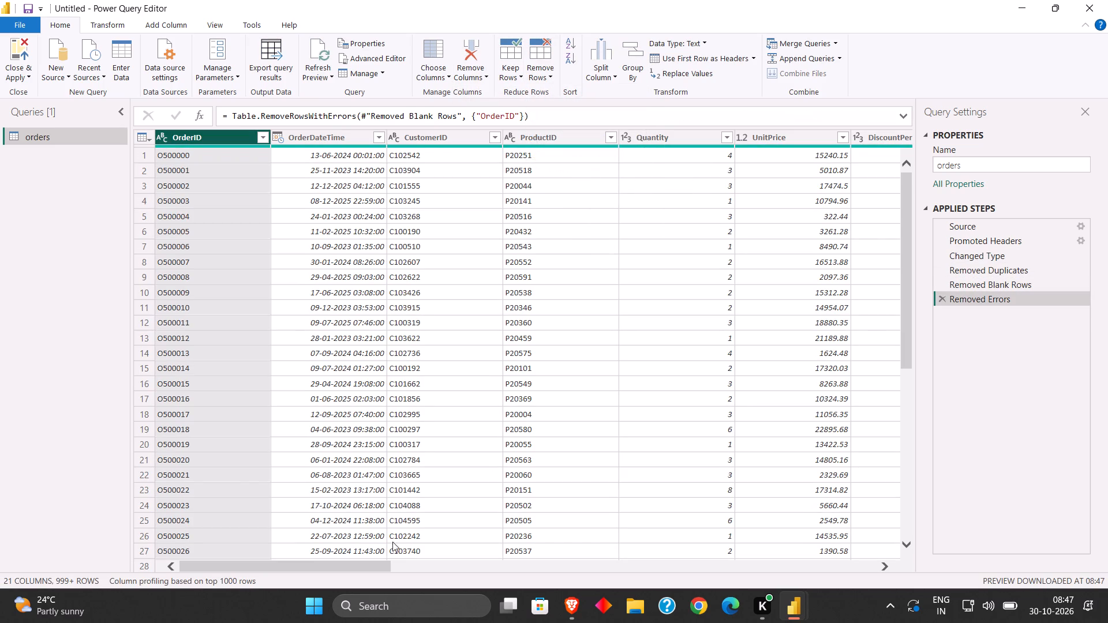
# Review the columns of the orders query across its full width after the row clean-up.
pyautogui.moveTo(340, 565); pyautogui.dragTo(454, 570)
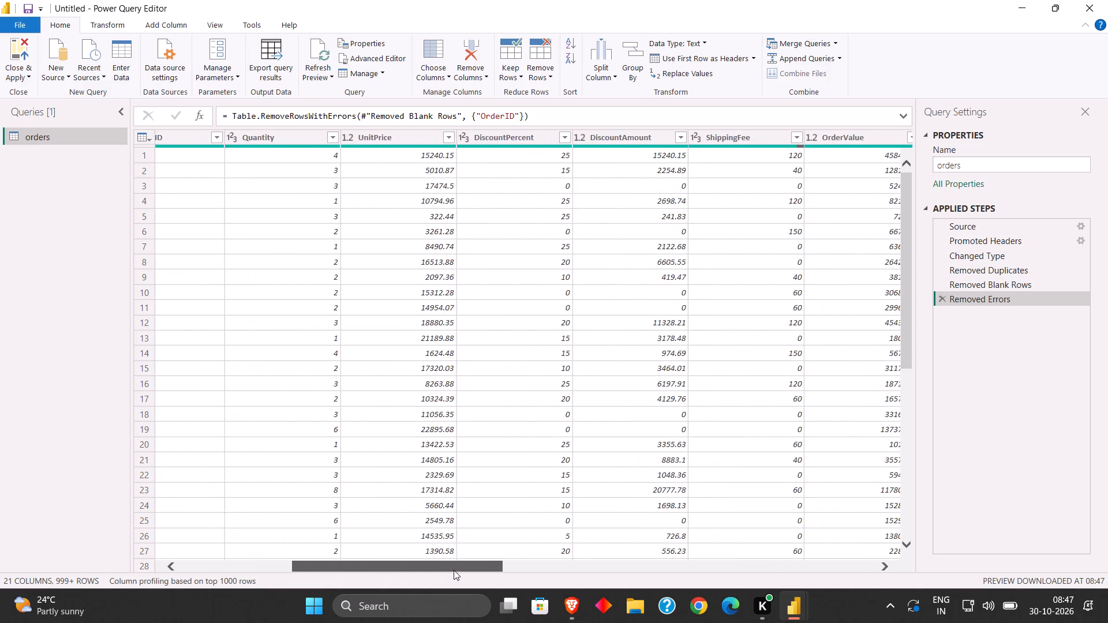
pyautogui.moveTo(454, 570); pyautogui.dragTo(579, 564)
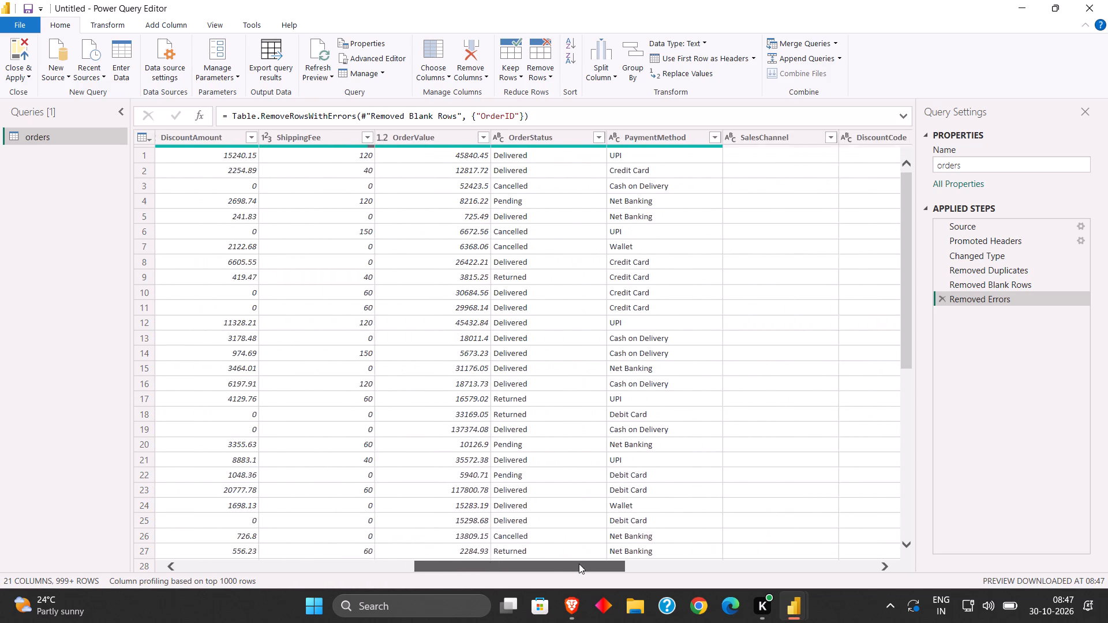
pyautogui.moveTo(579, 564); pyautogui.dragTo(792, 579)
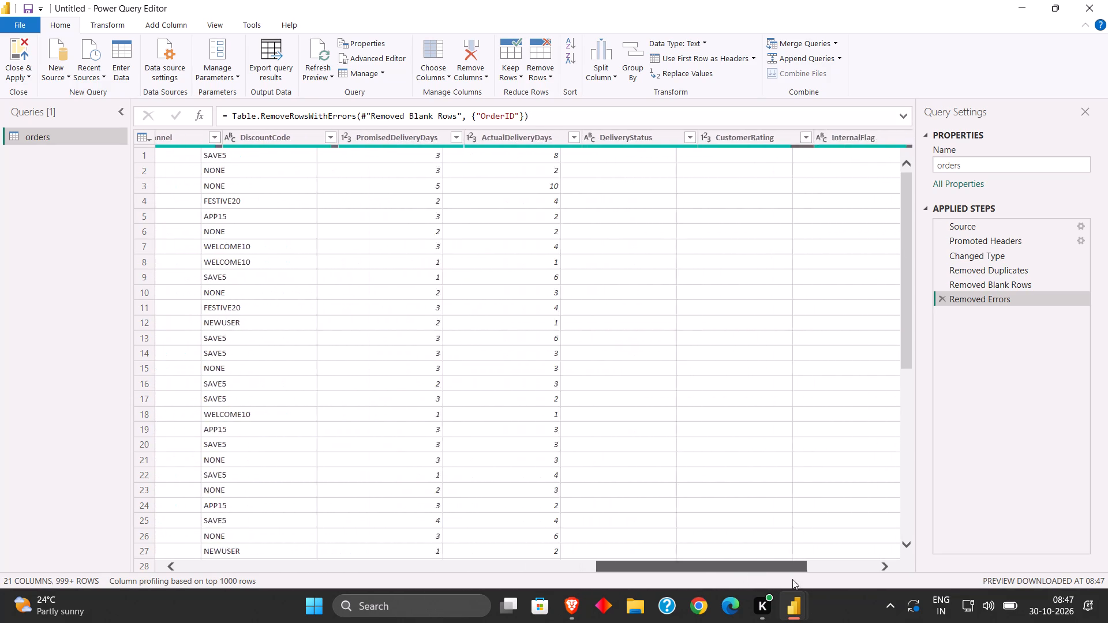
pyautogui.moveTo(792, 579); pyautogui.dragTo(839, 585)
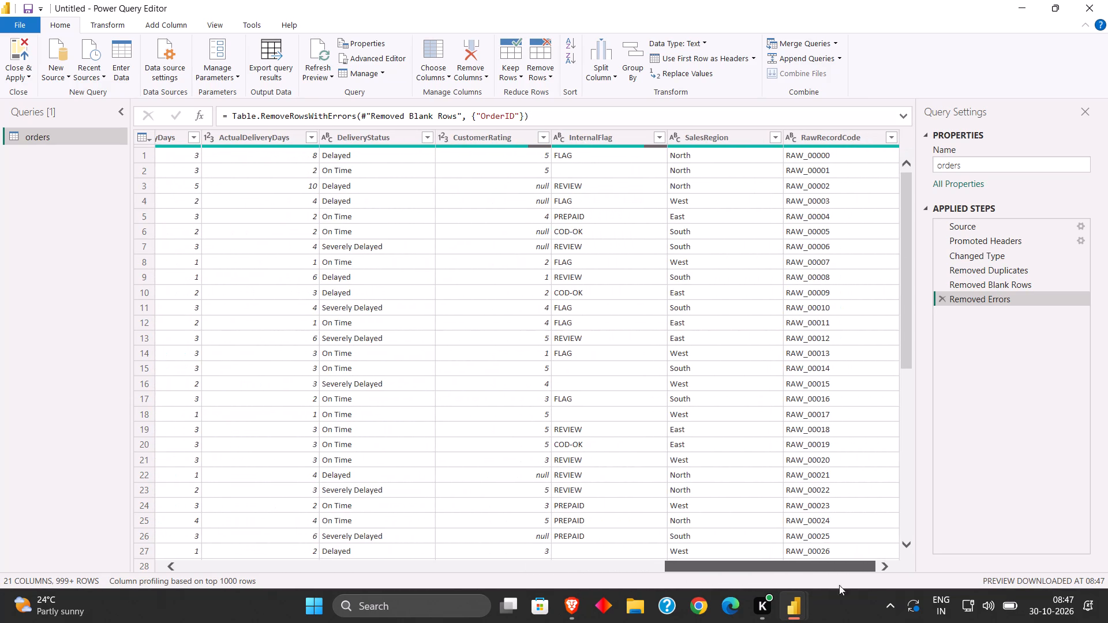
pyautogui.moveTo(839, 585); pyautogui.dragTo(882, 582)
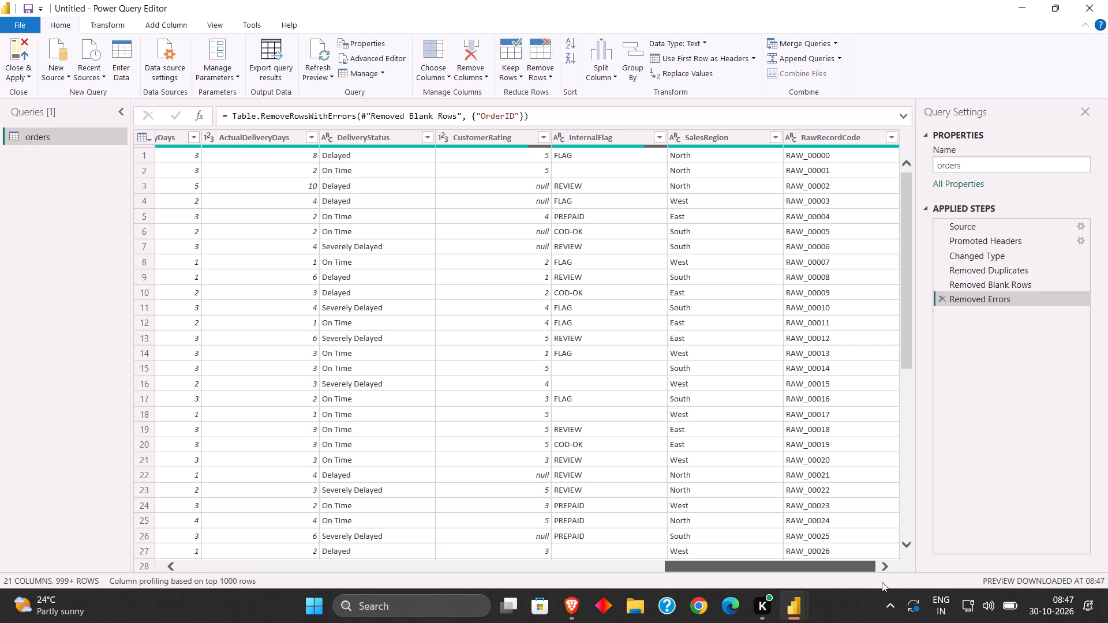
pyautogui.moveTo(882, 582); pyautogui.dragTo(280, 577)
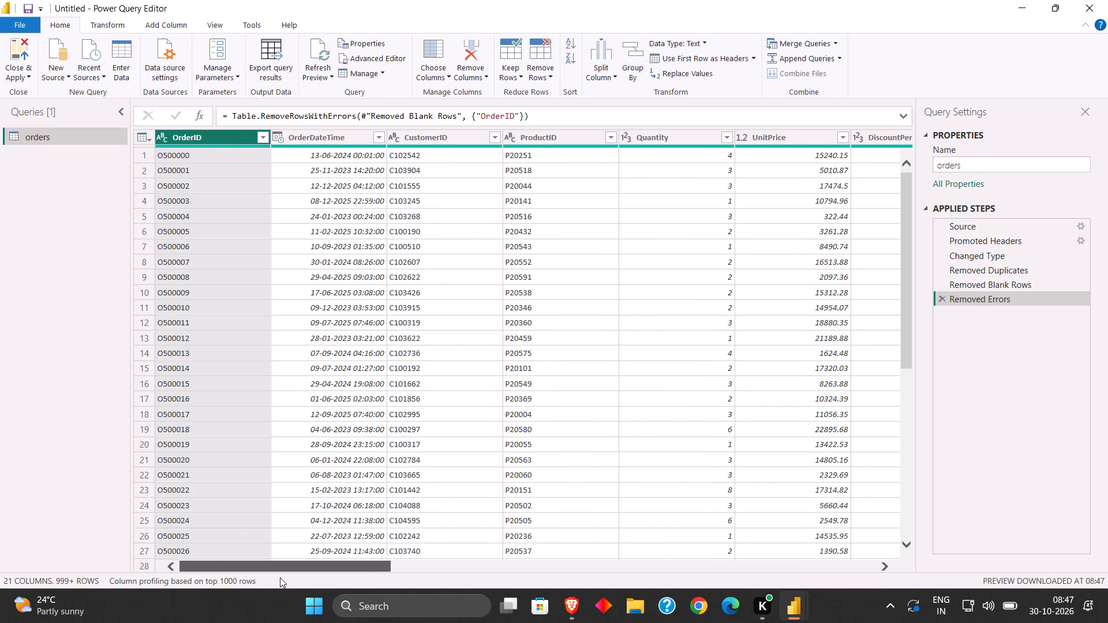
pyautogui.moveTo(280, 577); pyautogui.dragTo(512, 577)
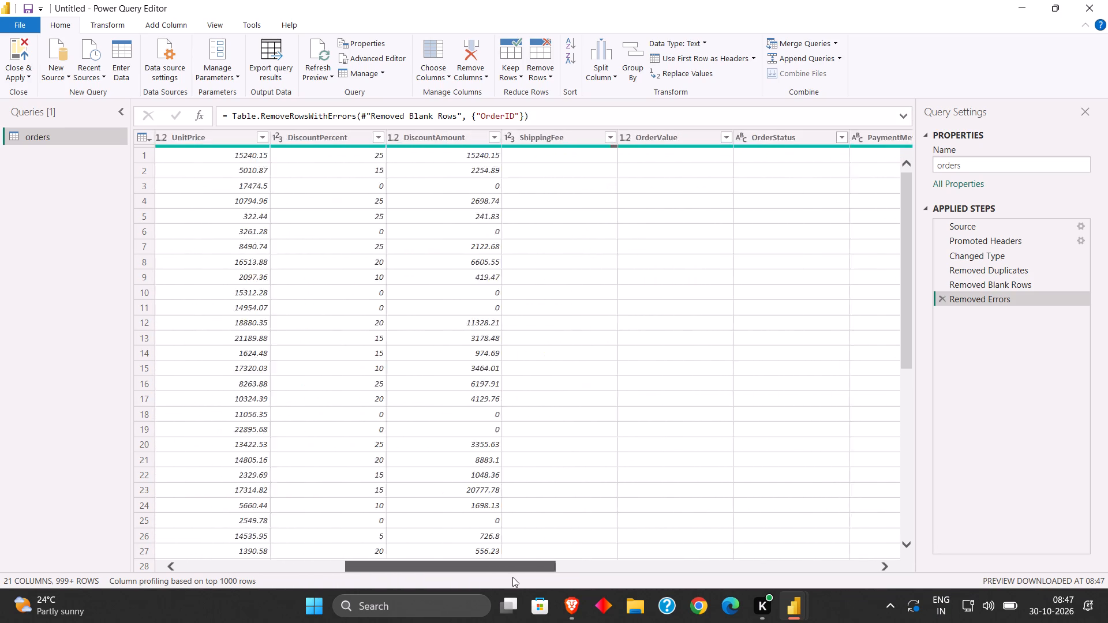
pyautogui.moveTo(512, 577); pyautogui.dragTo(628, 577)
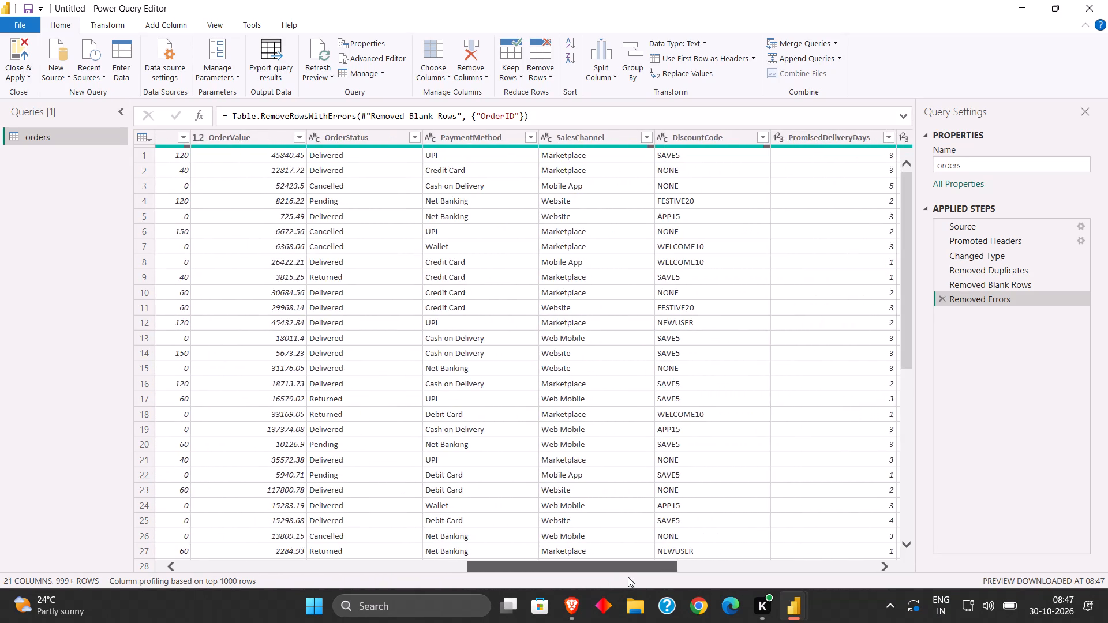
pyautogui.moveTo(628, 577); pyautogui.dragTo(303, 577)
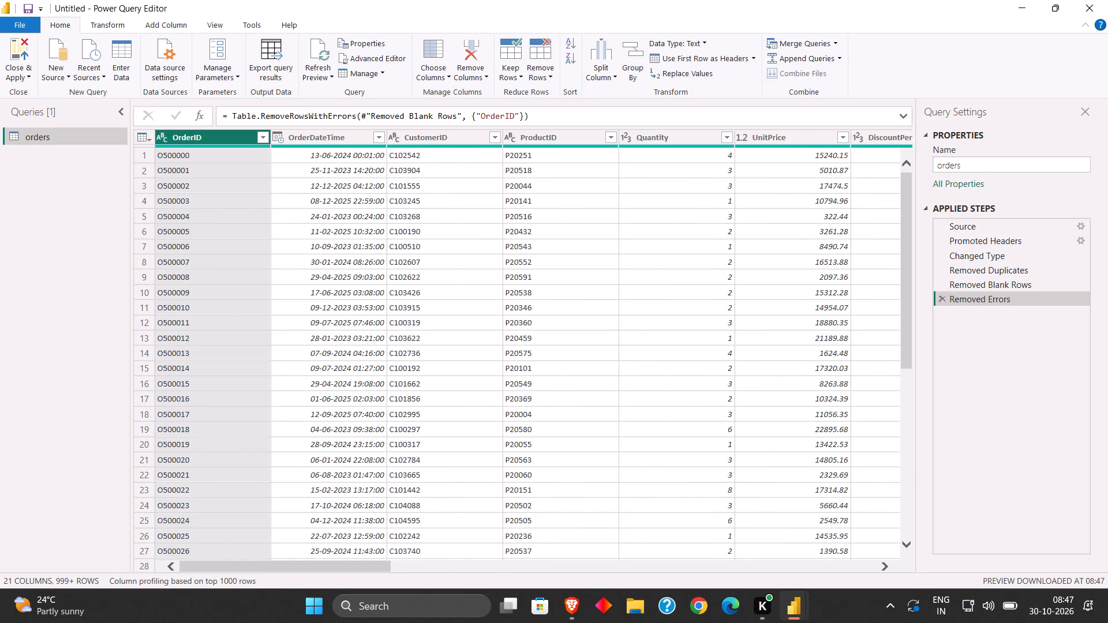
# Add the OrderDateTime, CustomerID, ProductID, Quantity, UnitPrice and DiscountPercent columns to the selection alongside OrderID.
pyautogui.keyDown('ctrl'); pyautogui.click(294, 140); pyautogui.keyUp('ctrl')
pyautogui.keyDown('ctrl'); pyautogui.click(448, 138); pyautogui.keyUp('ctrl')
pyautogui.keyDown('ctrl'); pyautogui.click(537, 138); pyautogui.keyUp('ctrl')
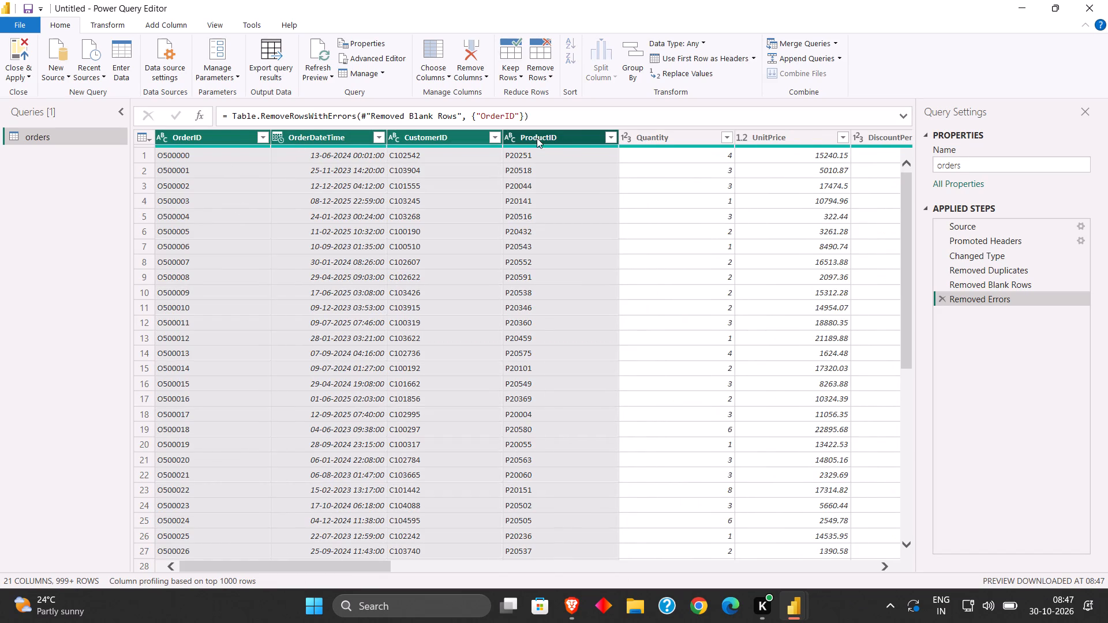
pyautogui.keyDown('ctrl'); pyautogui.click(647, 132); pyautogui.keyUp('ctrl')
pyautogui.keyDown('ctrl'); pyautogui.click(783, 140); pyautogui.keyUp('ctrl')
pyautogui.keyDown('ctrl'); pyautogui.click(875, 138); pyautogui.keyUp('ctrl')
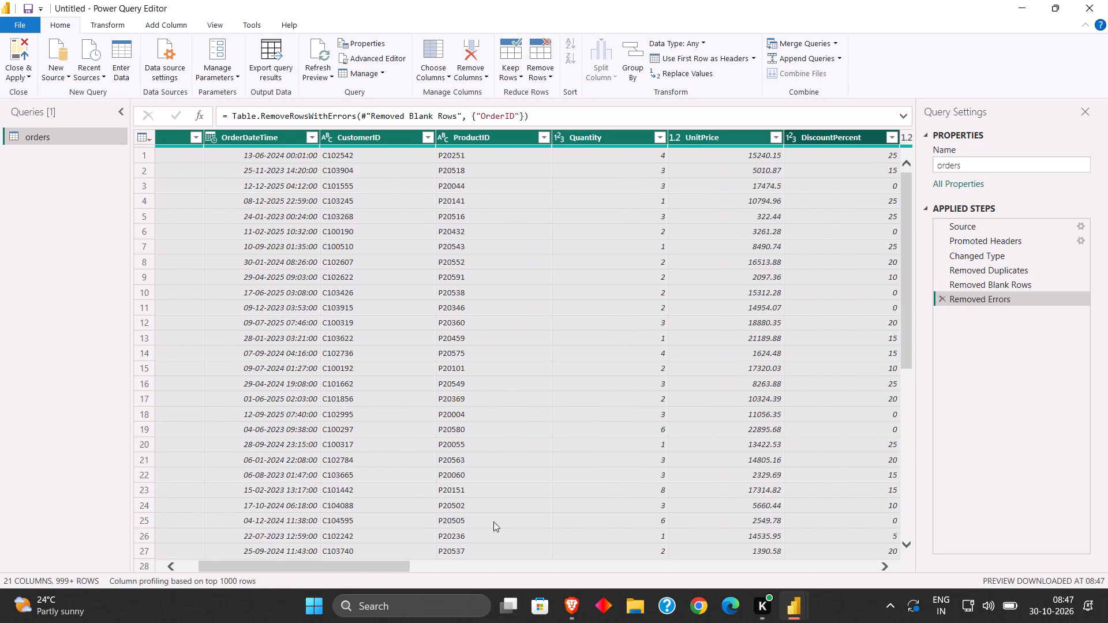
# Extend the column selection with DiscountAmount, ShippingFee, OrderValue, OrderStatus, PaymentMethod and SalesChannel.
pyautogui.moveTo(353, 566); pyautogui.dragTo(552, 569)
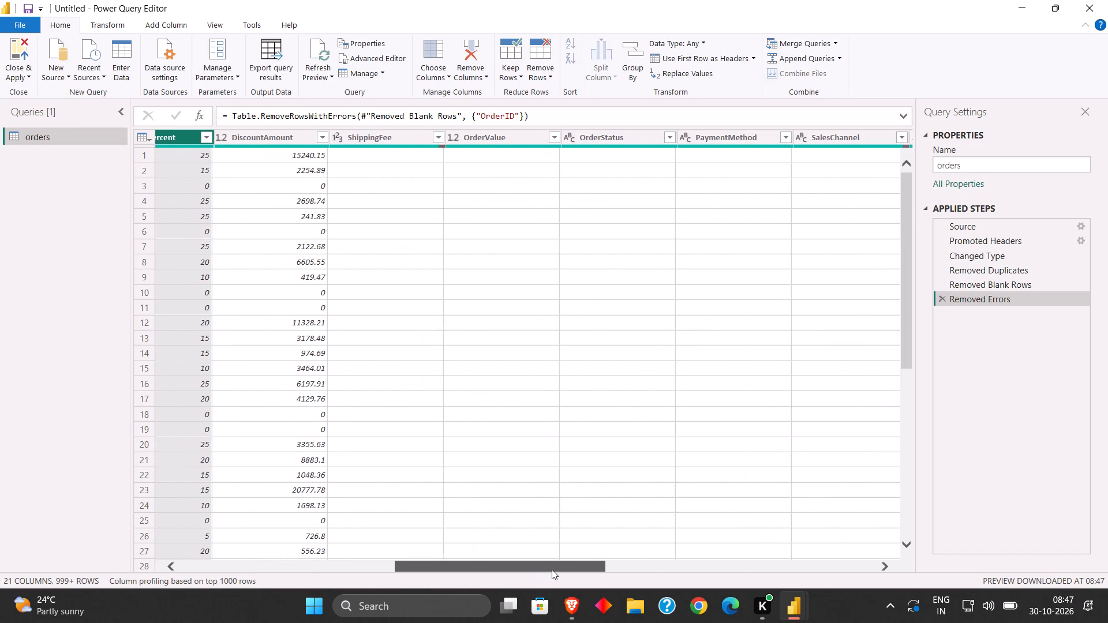
pyautogui.moveTo(552, 569); pyautogui.dragTo(552, 569)
pyautogui.keyDown('ctrl'); pyautogui.click(237, 137); pyautogui.keyUp('ctrl')
pyautogui.keyDown('ctrl'); pyautogui.click(364, 142); pyautogui.keyUp('ctrl')
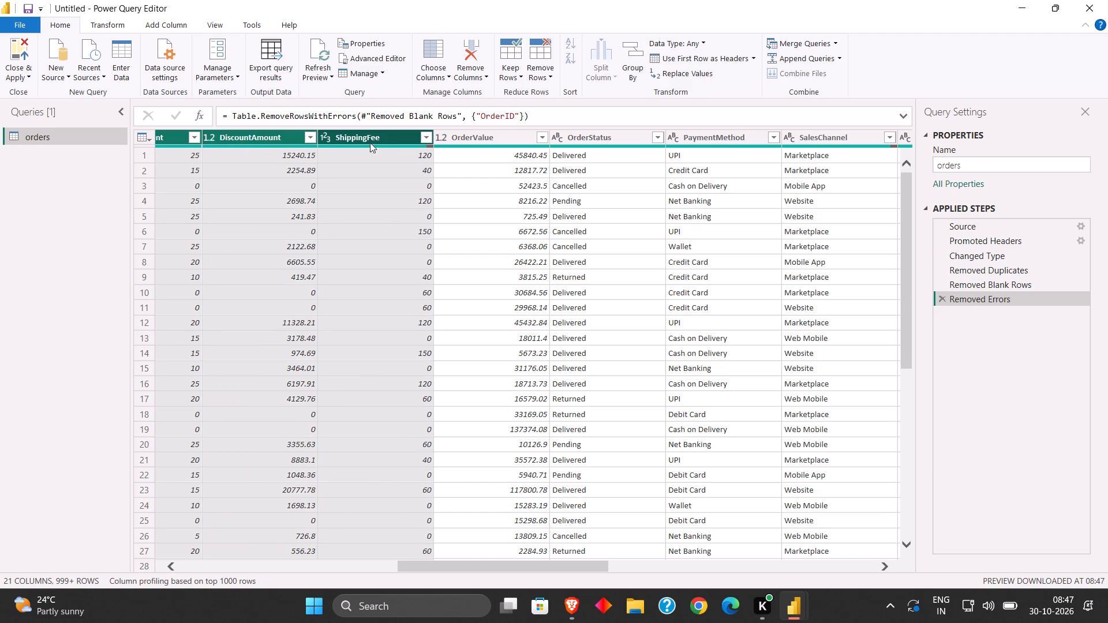
pyautogui.keyDown('ctrl'); pyautogui.click(511, 138); pyautogui.keyUp('ctrl')
pyautogui.keyDown('ctrl'); pyautogui.click(576, 140); pyautogui.keyUp('ctrl')
pyautogui.keyDown('ctrl'); pyautogui.click(737, 136); pyautogui.keyUp('ctrl')
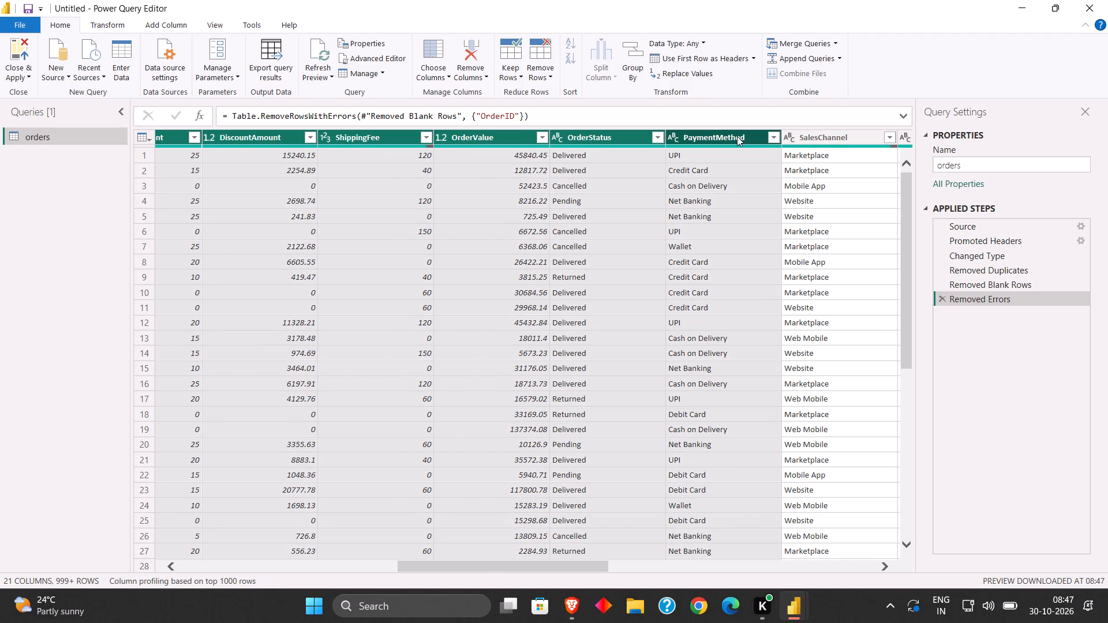
pyautogui.keyDown('ctrl'); pyautogui.click(800, 134); pyautogui.keyUp('ctrl')
# Extend the column selection with DiscountCode, PromisedDeliveryDays, ActualDeliveryDays, DeliveryStatus, CustomerRating, InternalFlag, SalesRegion and RawRecordCode.
pyautogui.moveTo(461, 568); pyautogui.dragTo(564, 581)
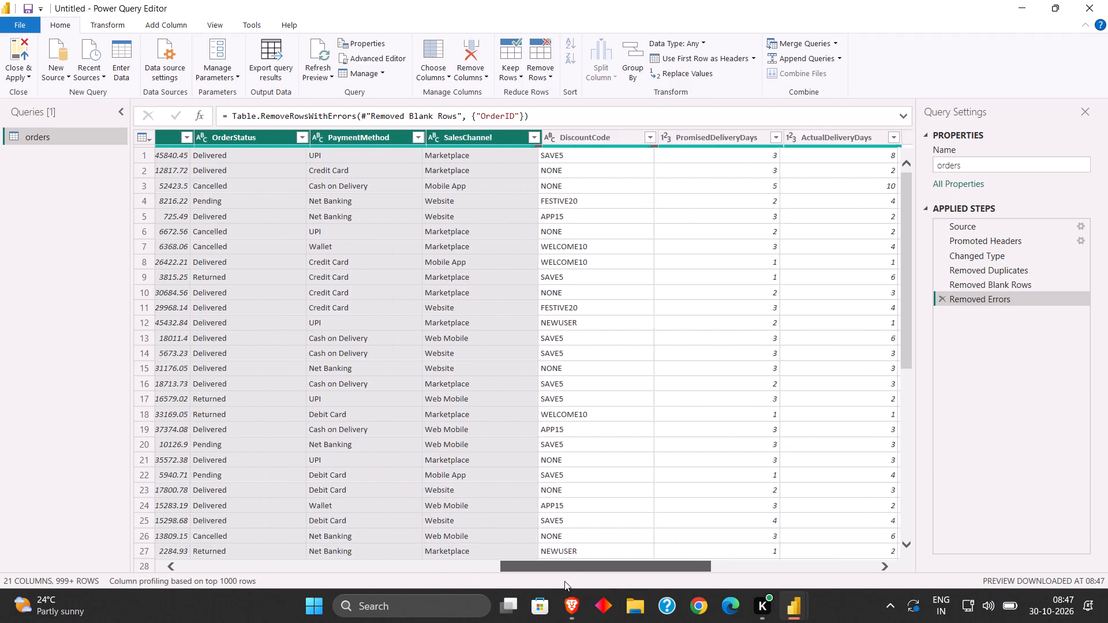
pyautogui.moveTo(564, 581); pyautogui.dragTo(693, 586)
pyautogui.moveTo(693, 586); pyautogui.dragTo(687, 589)
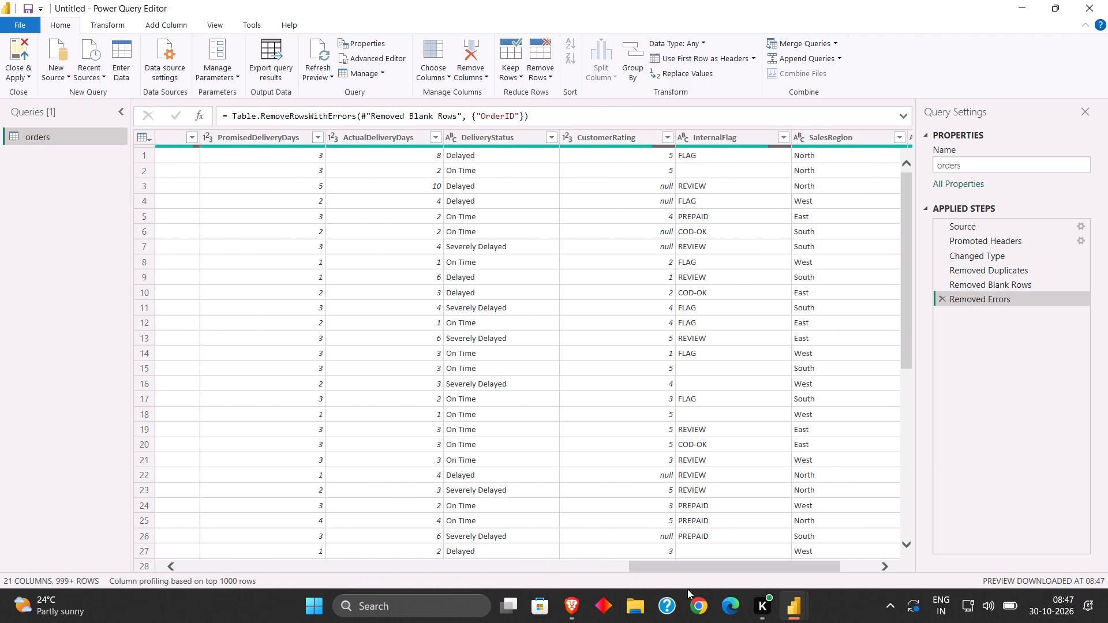
pyautogui.moveTo(687, 589); pyautogui.dragTo(671, 592)
pyautogui.moveTo(675, 572); pyautogui.dragTo(658, 573)
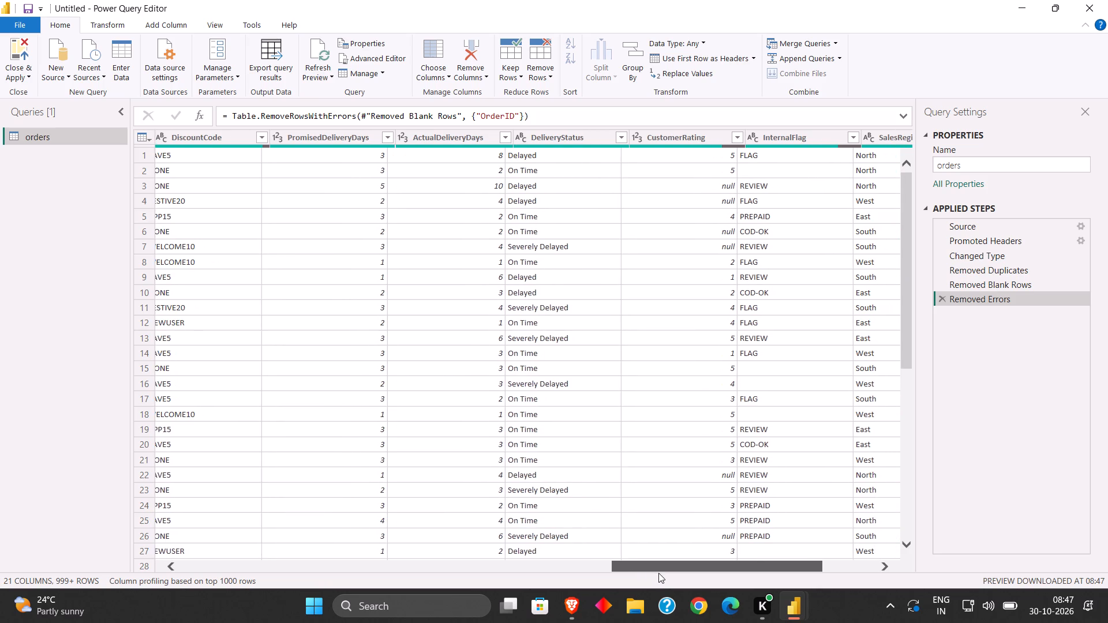
pyautogui.moveTo(658, 573); pyautogui.dragTo(661, 573)
pyautogui.keyDown('ctrl'); pyautogui.click(167, 135); pyautogui.keyUp('ctrl')
pyautogui.keyDown('ctrl'); pyautogui.click(304, 136); pyautogui.keyUp('ctrl')
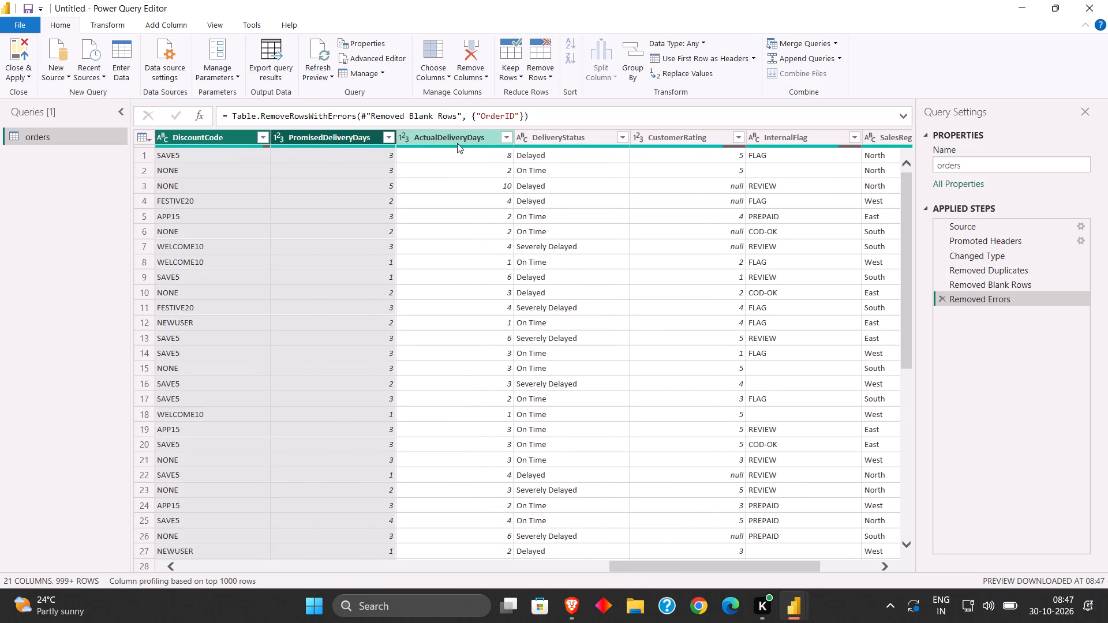
pyautogui.keyDown('ctrl'); pyautogui.click(457, 143); pyautogui.keyUp('ctrl')
pyautogui.keyDown('ctrl'); pyautogui.click(564, 137); pyautogui.keyUp('ctrl')
pyautogui.keyDown('ctrl'); pyautogui.click(652, 138); pyautogui.keyUp('ctrl')
pyautogui.keyDown('ctrl'); pyautogui.click(781, 141); pyautogui.keyUp('ctrl')
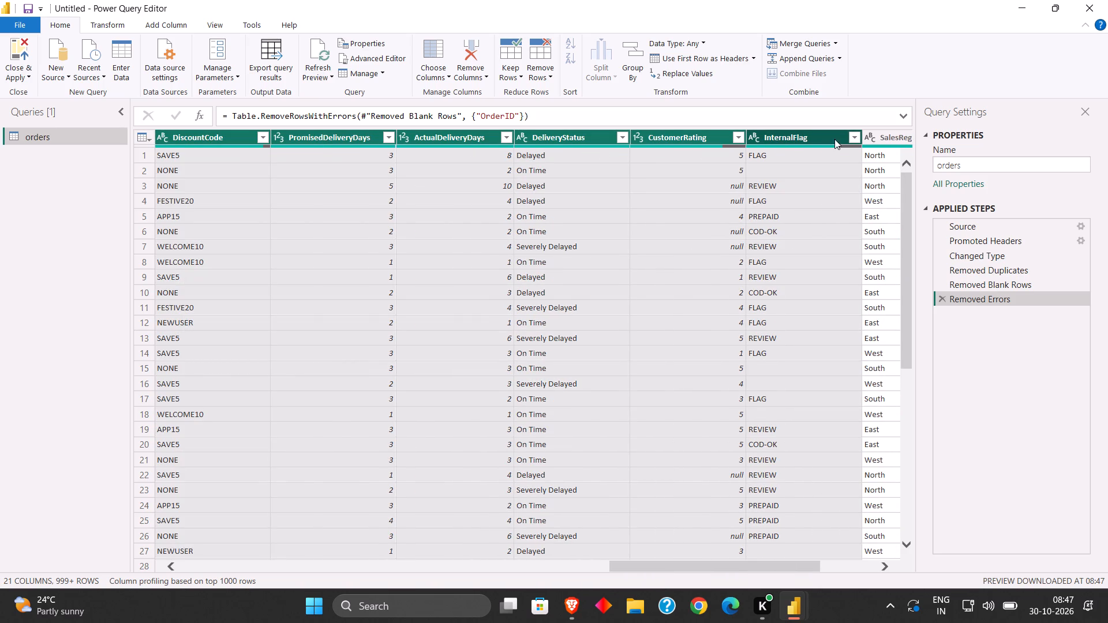
pyautogui.keyDown('ctrl'); pyautogui.click(878, 137); pyautogui.keyUp('ctrl')
pyautogui.moveTo(660, 573); pyautogui.dragTo(676, 573)
pyautogui.moveTo(674, 564); pyautogui.dragTo(783, 566)
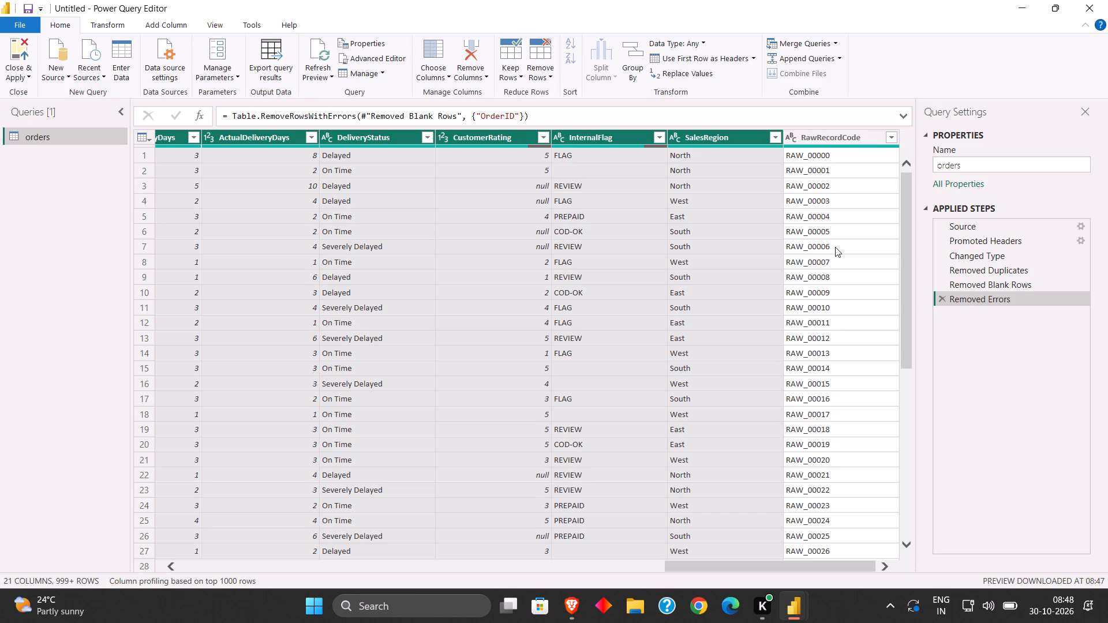
pyautogui.keyDown('ctrl'); pyautogui.click(839, 139); pyautogui.keyUp('ctrl')
# Remove the blank rows from the orders query with all columns selected.
pyautogui.click(538, 63)
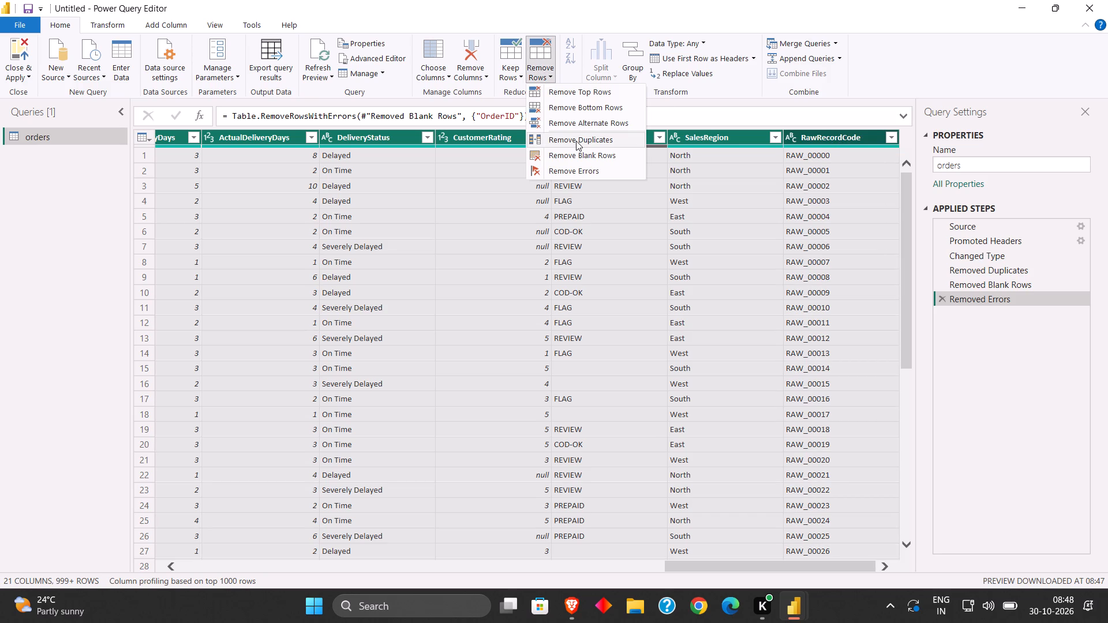
pyautogui.click(579, 153)
# Remove the duplicate rows from the orders query across all selected columns.
pyautogui.click(537, 75)
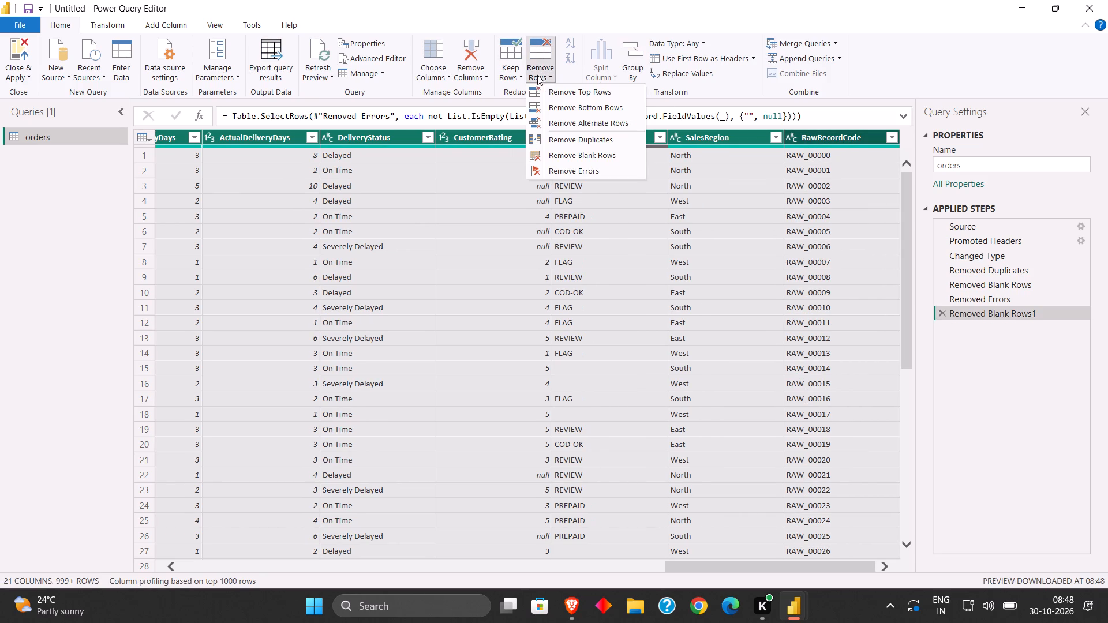
pyautogui.click(572, 138)
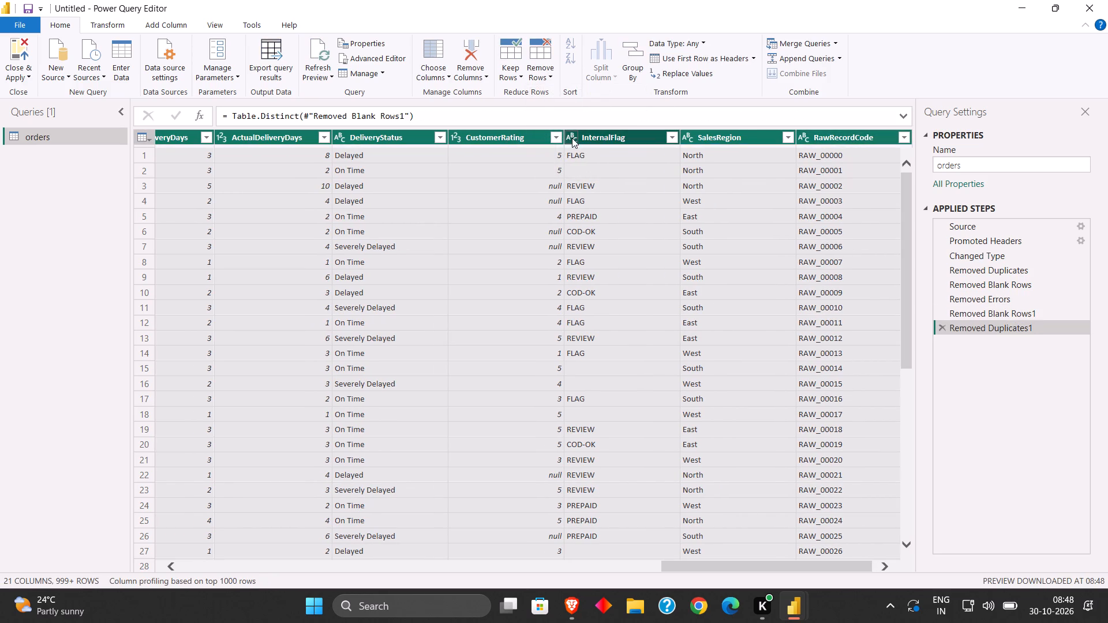
# Remove the rows that have errors in any of the selected columns.
pyautogui.click(541, 79)
pyautogui.click(557, 172)
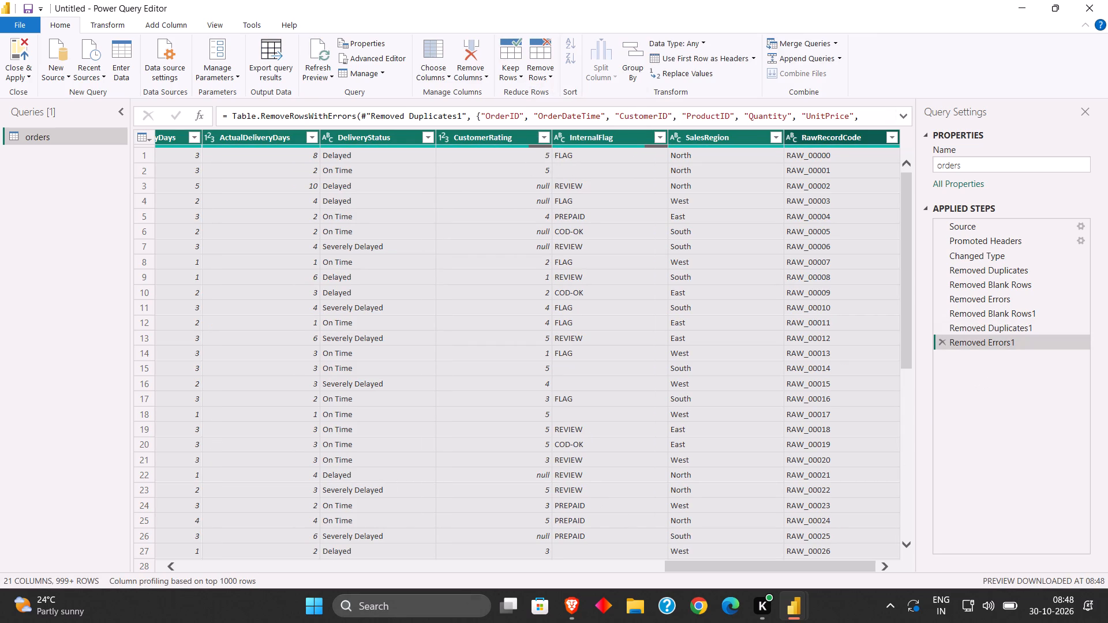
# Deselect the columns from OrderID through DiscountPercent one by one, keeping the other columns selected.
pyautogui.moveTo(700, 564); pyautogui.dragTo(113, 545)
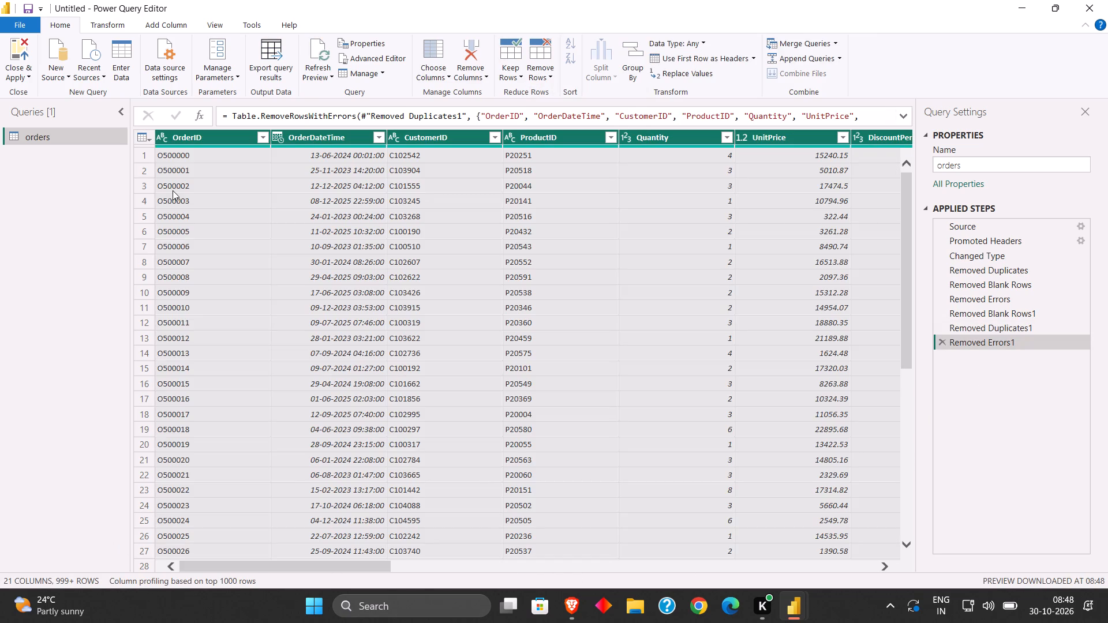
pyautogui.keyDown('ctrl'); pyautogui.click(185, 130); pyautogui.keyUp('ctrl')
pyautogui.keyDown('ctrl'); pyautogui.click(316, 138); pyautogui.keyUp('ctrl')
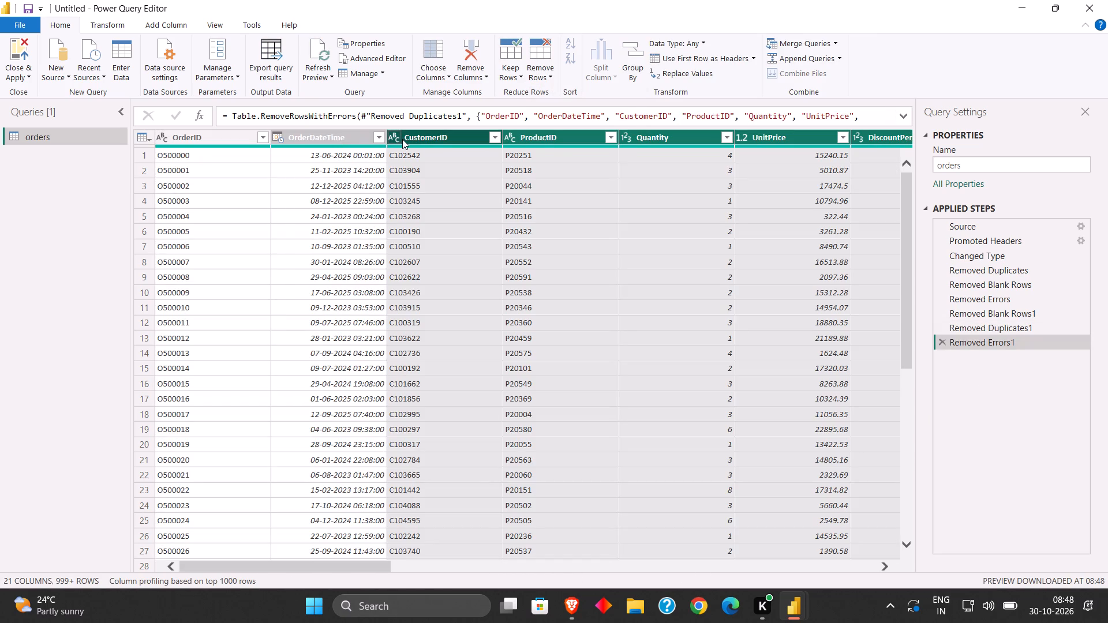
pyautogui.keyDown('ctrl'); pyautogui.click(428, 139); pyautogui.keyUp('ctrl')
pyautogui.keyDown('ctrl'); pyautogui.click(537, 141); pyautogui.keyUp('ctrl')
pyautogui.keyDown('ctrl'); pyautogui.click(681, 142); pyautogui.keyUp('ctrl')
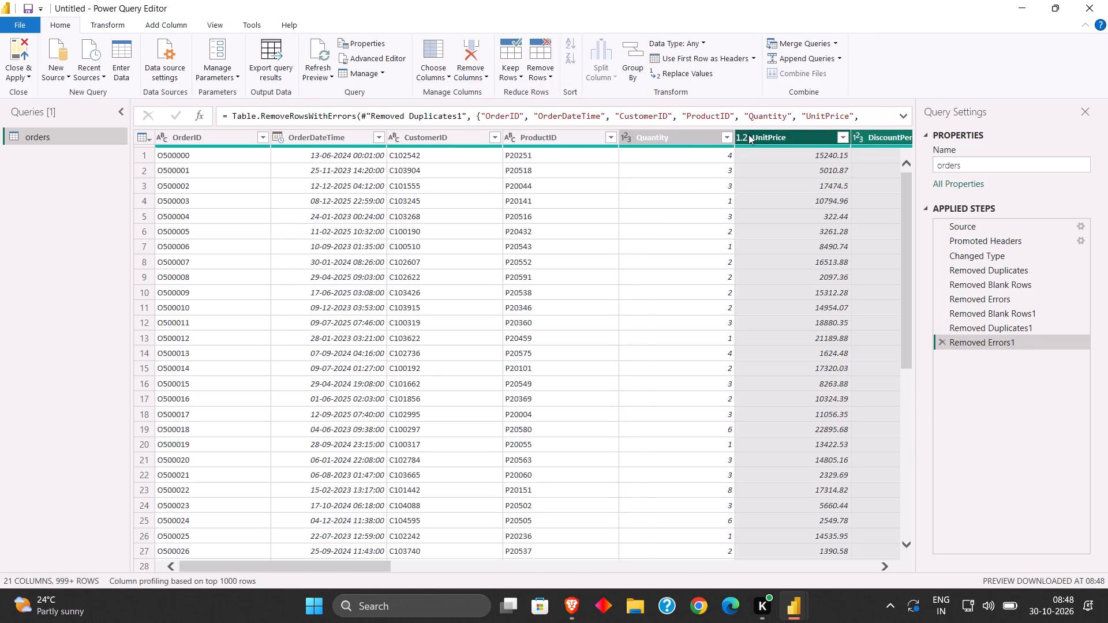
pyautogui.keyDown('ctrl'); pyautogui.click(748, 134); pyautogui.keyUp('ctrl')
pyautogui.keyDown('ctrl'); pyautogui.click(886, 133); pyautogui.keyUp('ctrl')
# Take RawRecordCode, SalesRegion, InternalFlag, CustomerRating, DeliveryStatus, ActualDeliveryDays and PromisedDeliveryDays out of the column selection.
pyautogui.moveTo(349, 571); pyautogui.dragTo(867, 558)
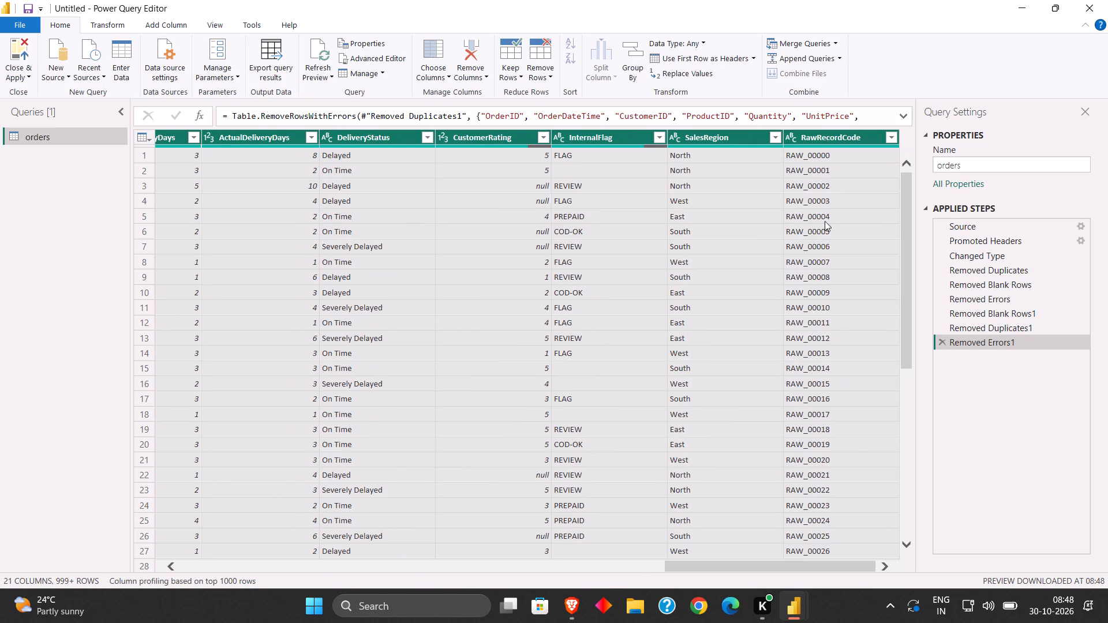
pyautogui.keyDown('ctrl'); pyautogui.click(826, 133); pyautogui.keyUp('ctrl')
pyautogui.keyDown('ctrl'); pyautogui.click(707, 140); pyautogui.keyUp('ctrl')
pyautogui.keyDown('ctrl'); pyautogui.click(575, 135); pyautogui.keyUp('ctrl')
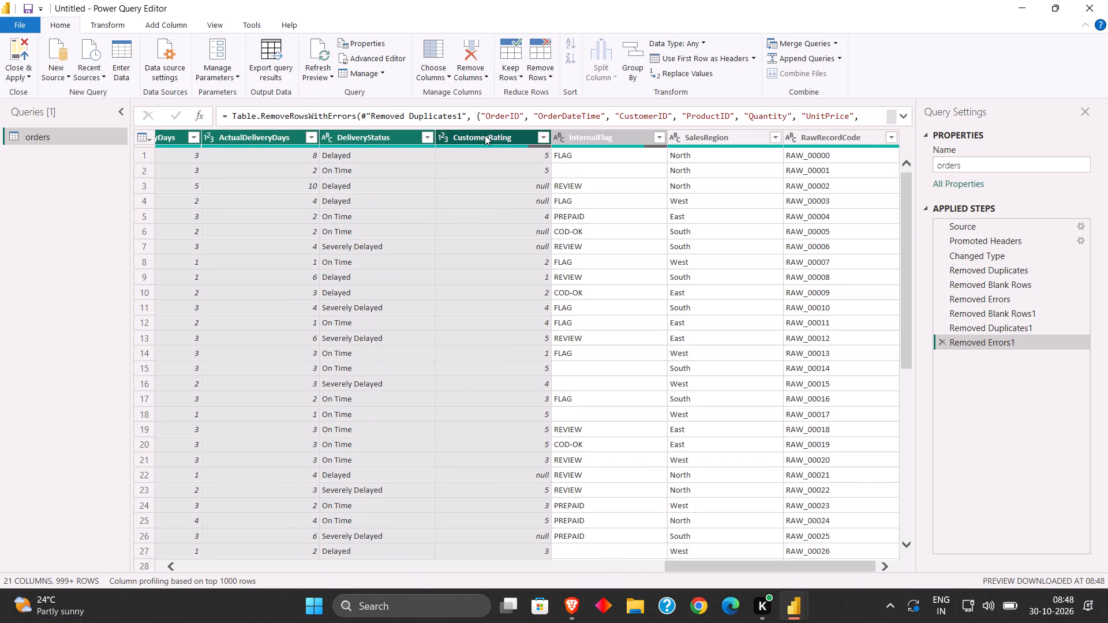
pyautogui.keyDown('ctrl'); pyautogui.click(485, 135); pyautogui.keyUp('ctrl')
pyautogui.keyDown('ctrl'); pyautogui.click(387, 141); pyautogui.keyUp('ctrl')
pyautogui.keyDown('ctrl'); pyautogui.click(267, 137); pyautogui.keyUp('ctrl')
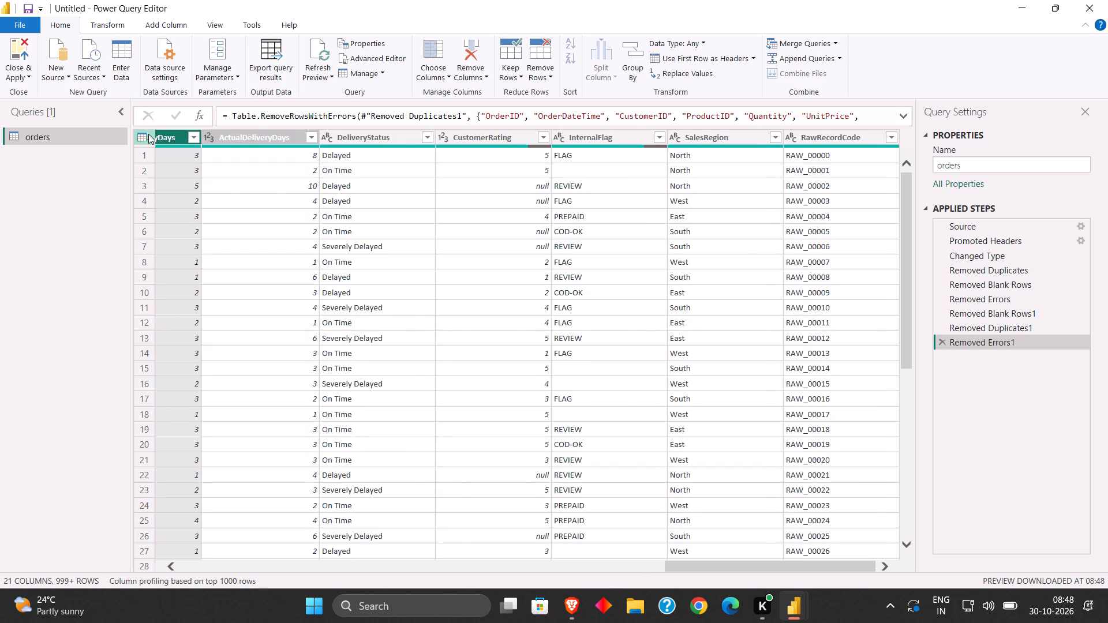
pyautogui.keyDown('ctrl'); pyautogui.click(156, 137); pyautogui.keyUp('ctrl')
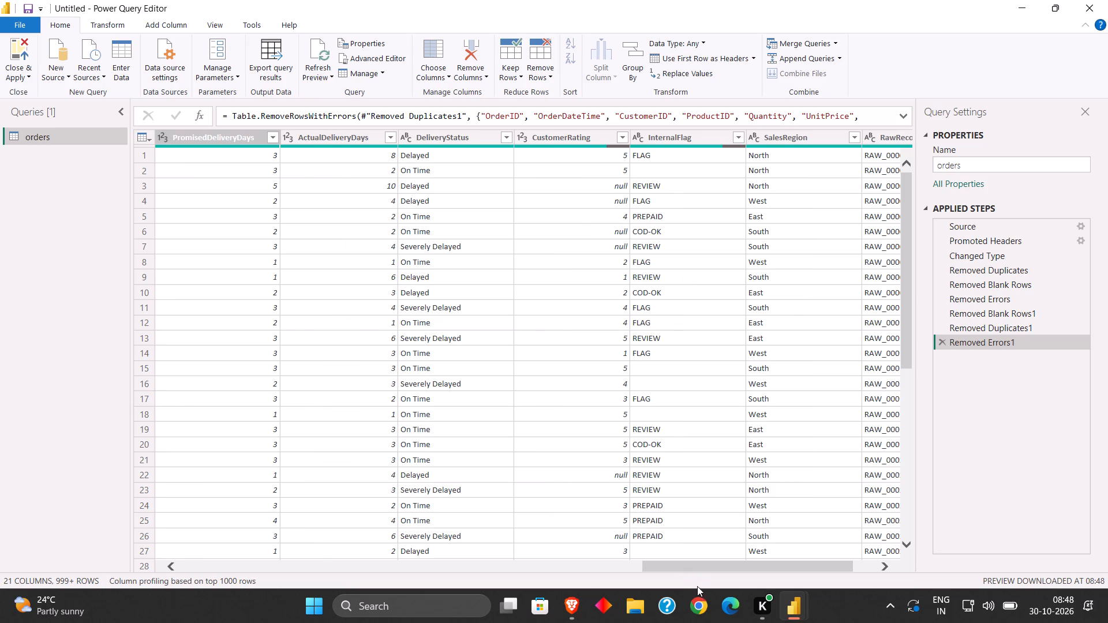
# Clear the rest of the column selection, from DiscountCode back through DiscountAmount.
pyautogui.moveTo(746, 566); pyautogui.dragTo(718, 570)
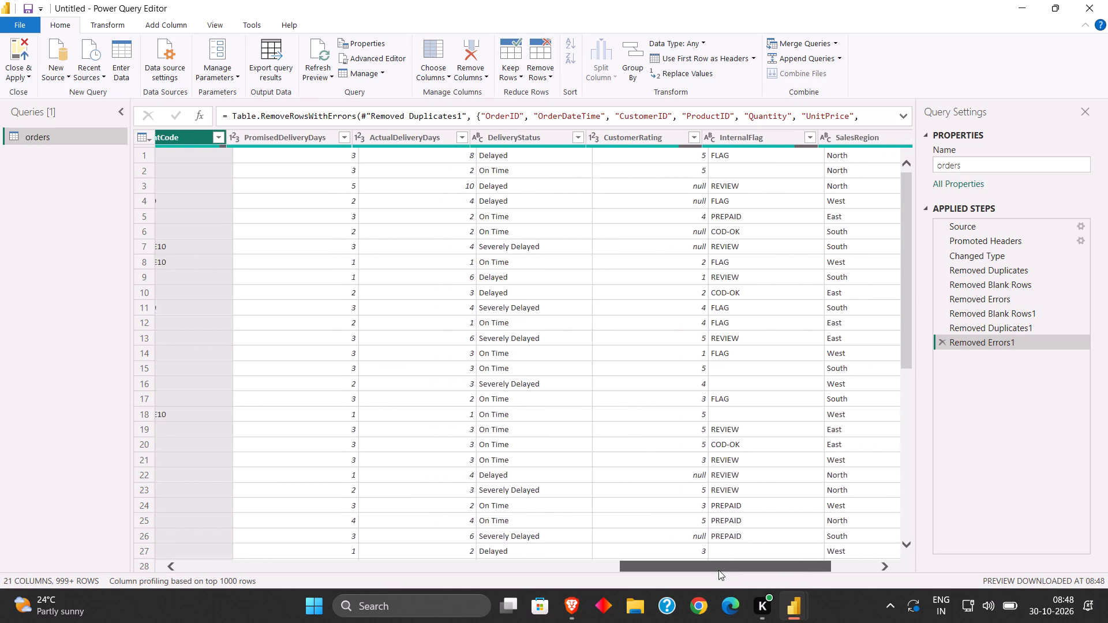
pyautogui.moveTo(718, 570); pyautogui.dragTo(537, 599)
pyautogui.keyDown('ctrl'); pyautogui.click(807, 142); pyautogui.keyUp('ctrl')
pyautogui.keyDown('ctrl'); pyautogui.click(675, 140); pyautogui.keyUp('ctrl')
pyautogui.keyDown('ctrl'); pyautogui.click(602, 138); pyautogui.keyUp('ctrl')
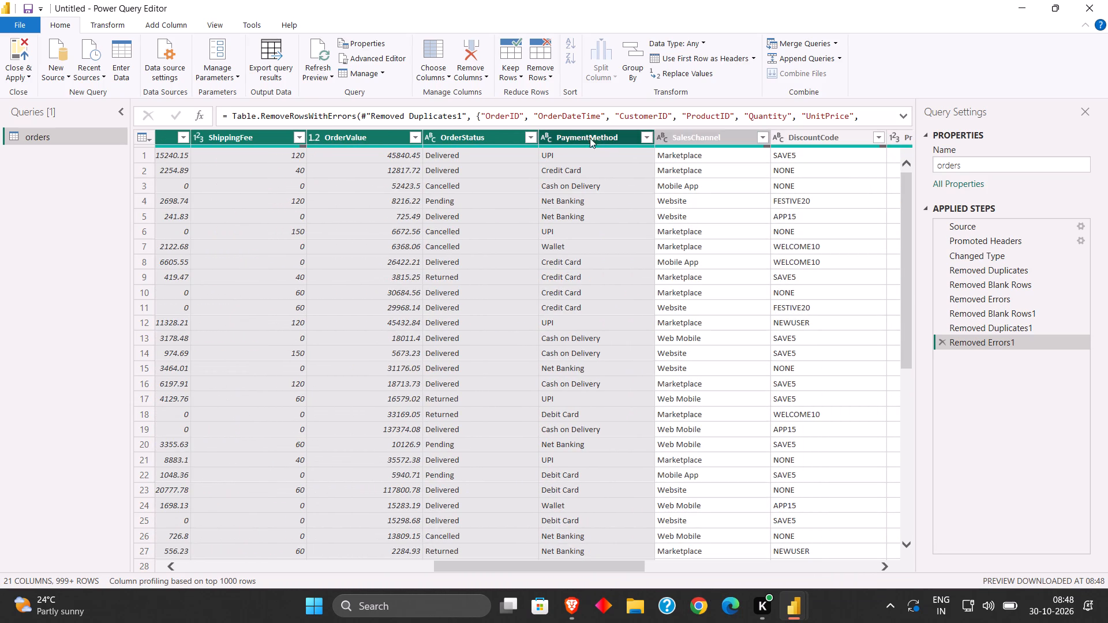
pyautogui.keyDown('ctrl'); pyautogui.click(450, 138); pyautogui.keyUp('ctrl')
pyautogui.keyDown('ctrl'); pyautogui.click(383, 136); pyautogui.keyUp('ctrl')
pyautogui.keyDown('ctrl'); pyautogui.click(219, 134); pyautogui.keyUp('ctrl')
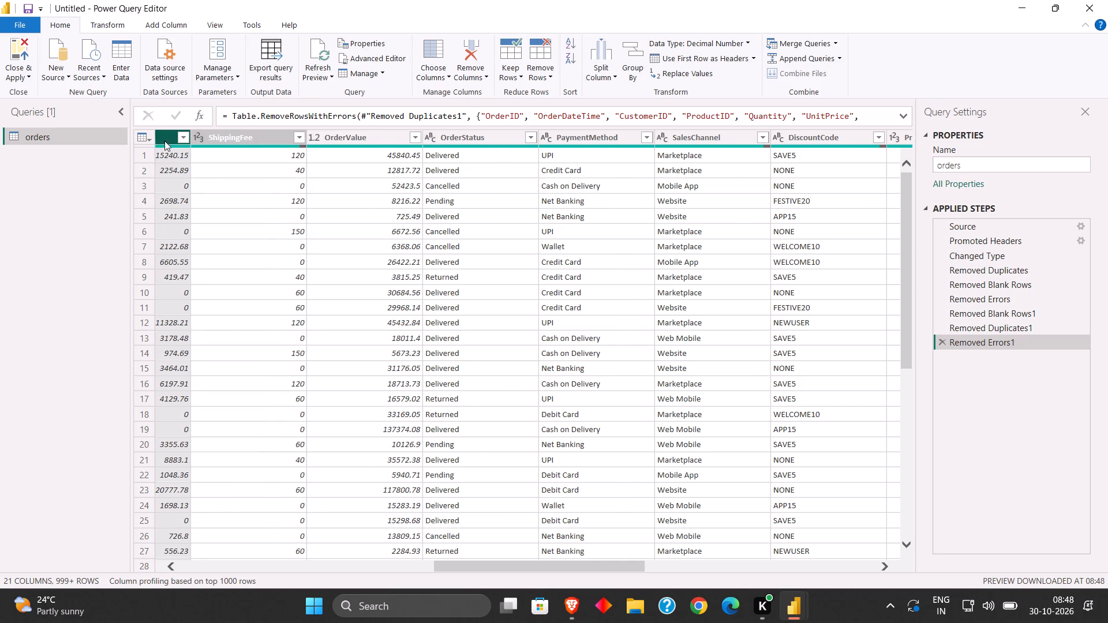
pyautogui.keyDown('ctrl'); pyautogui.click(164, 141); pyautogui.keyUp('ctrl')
# Review the columns of the orders query from OrderID to RawRecordCode for remaining blanks, starting with OrderID selected.
pyautogui.moveTo(503, 563); pyautogui.dragTo(448, 576)
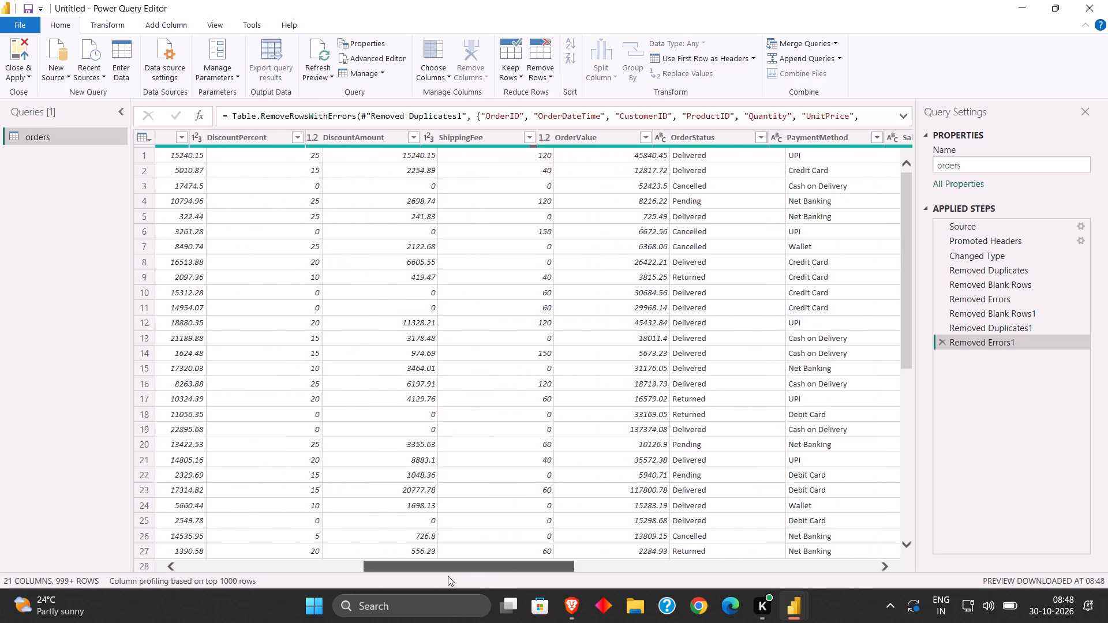
pyautogui.moveTo(448, 576); pyautogui.dragTo(199, 573)
pyautogui.click(201, 129)
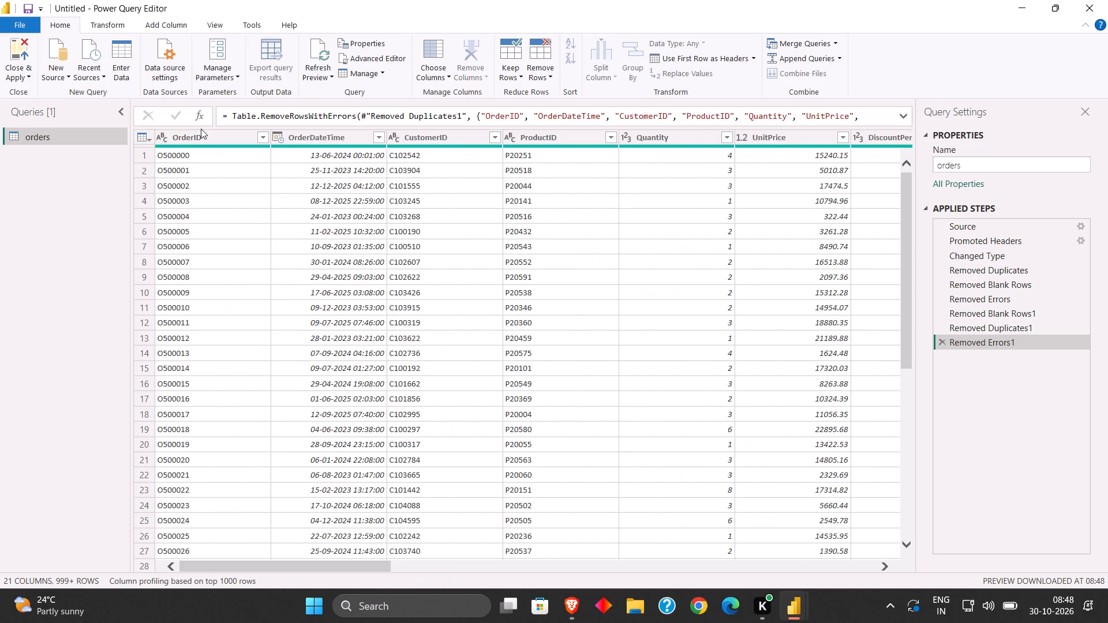
pyautogui.click(201, 132)
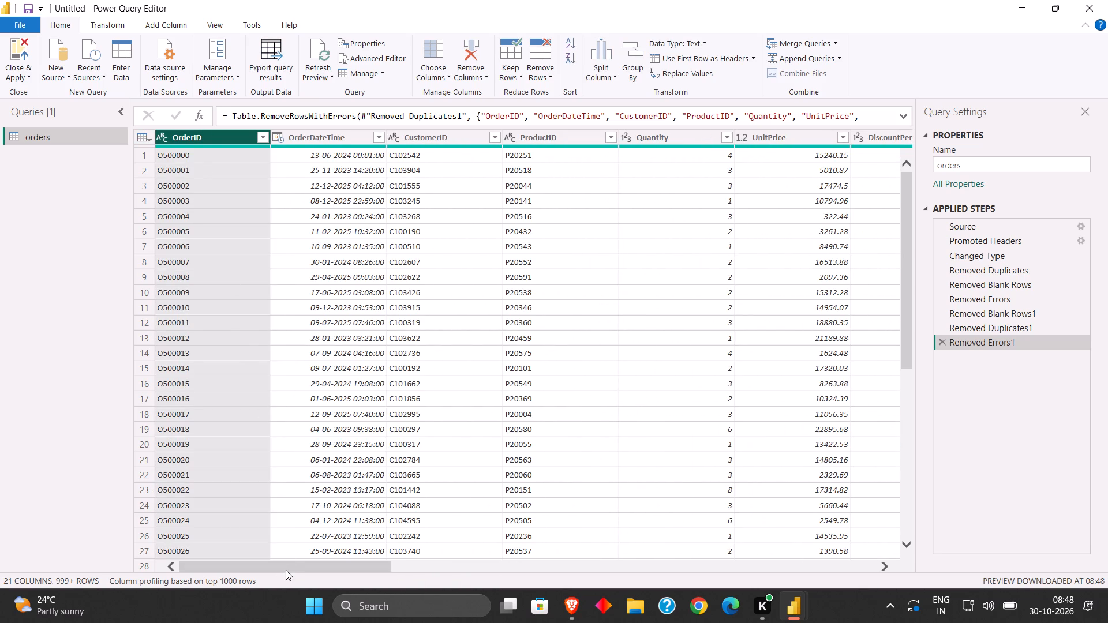
pyautogui.moveTo(286, 569); pyautogui.dragTo(469, 563)
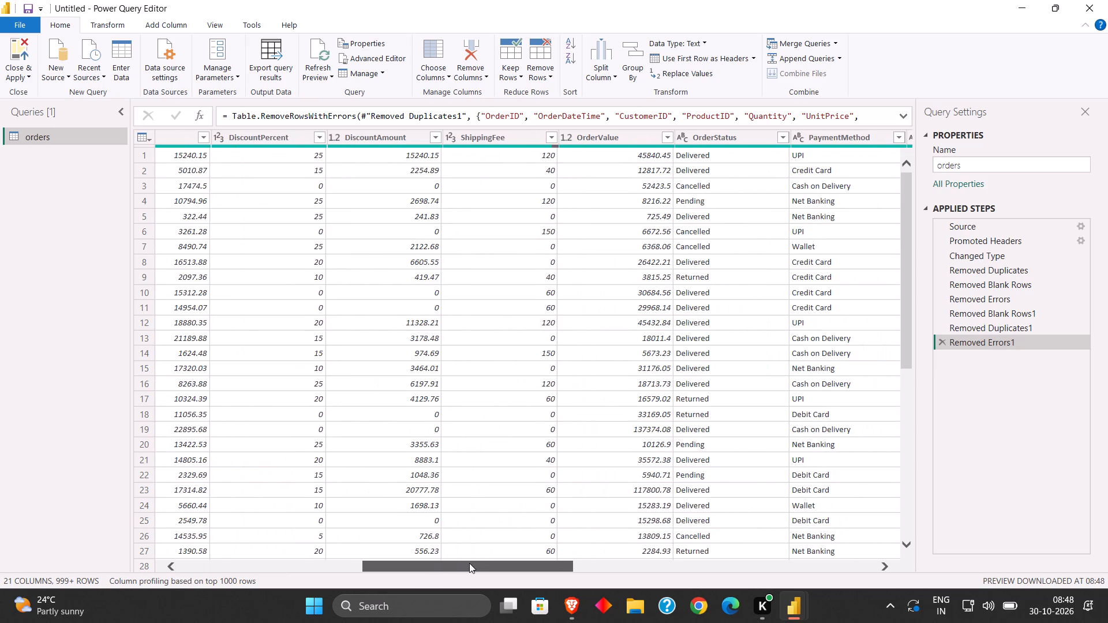
pyautogui.moveTo(469, 563); pyautogui.dragTo(611, 567)
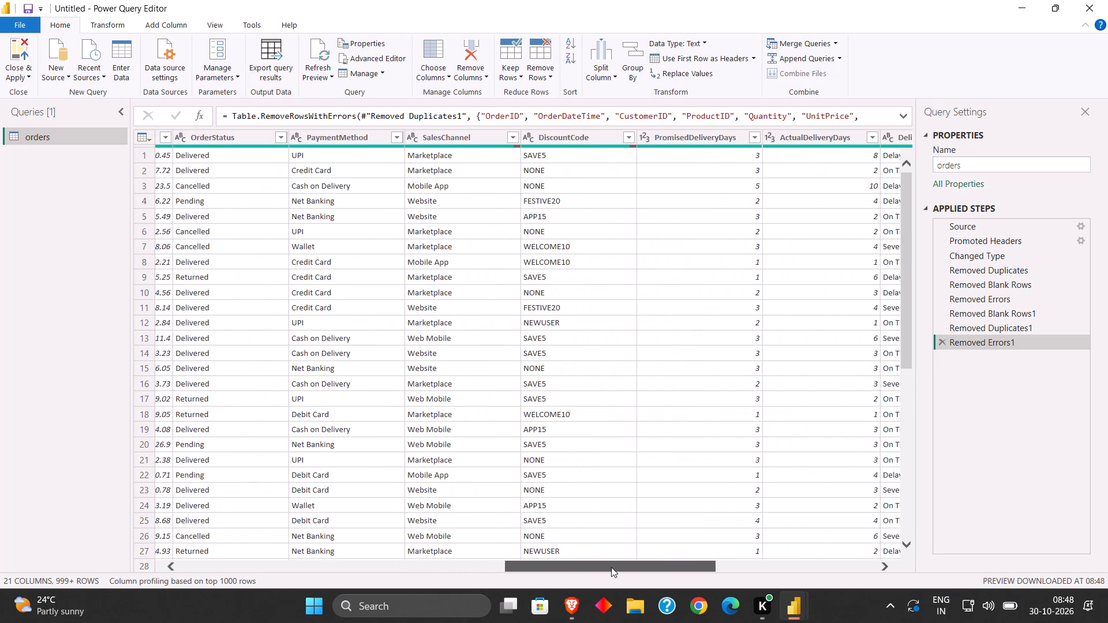
pyautogui.moveTo(611, 567); pyautogui.dragTo(763, 580)
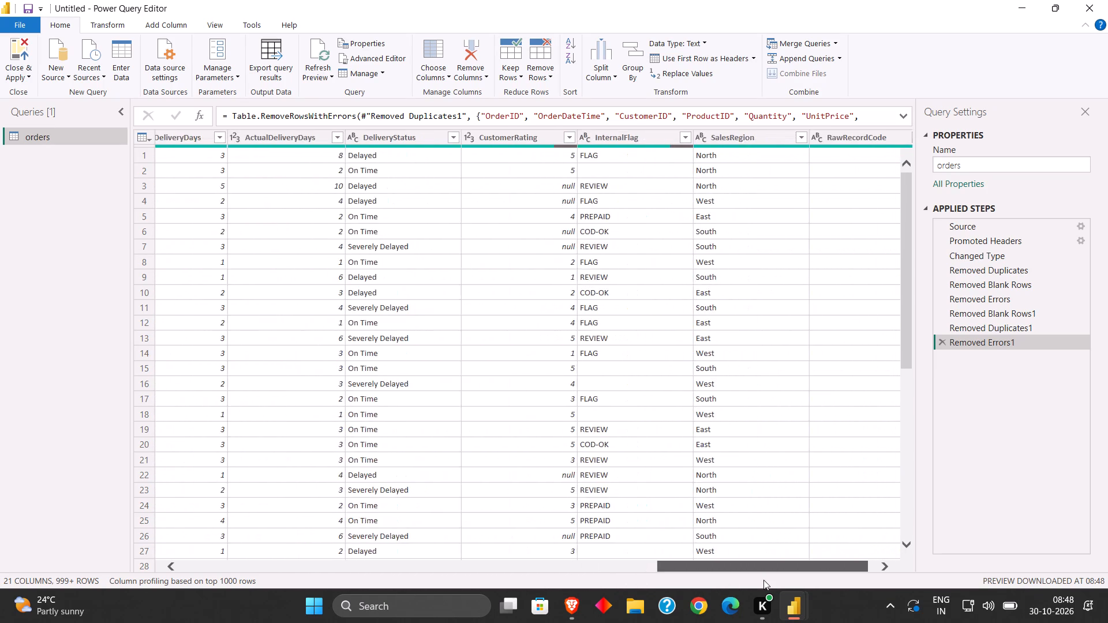
pyautogui.moveTo(763, 580); pyautogui.dragTo(747, 579)
pyautogui.scroll(-3, 670, 491)
pyautogui.scroll(8, 670, 491)
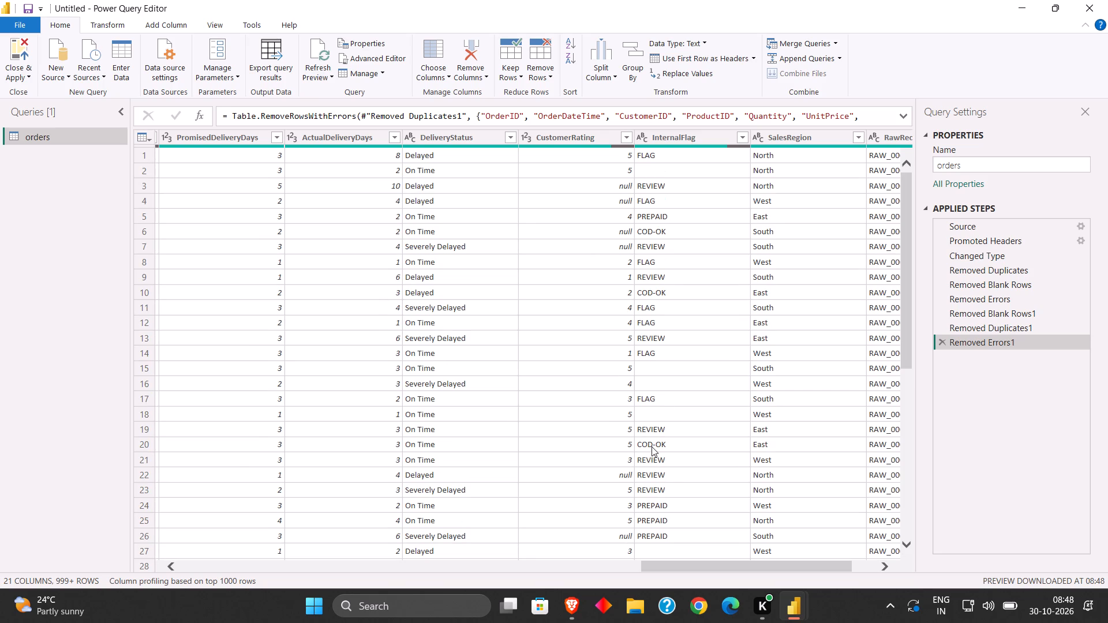
pyautogui.scroll(3, 661, 401)
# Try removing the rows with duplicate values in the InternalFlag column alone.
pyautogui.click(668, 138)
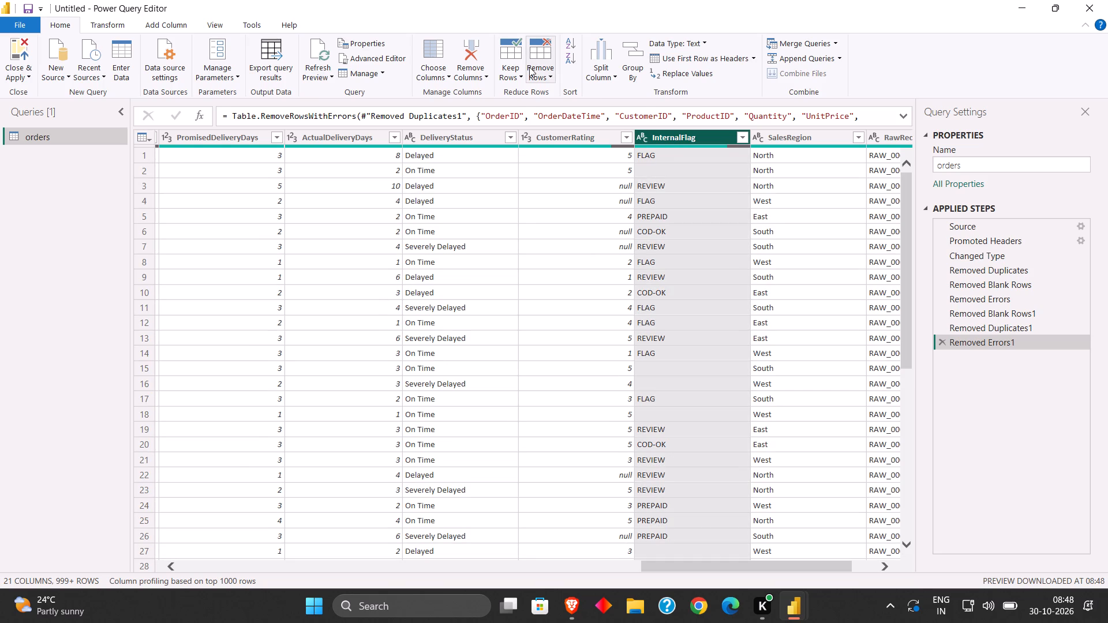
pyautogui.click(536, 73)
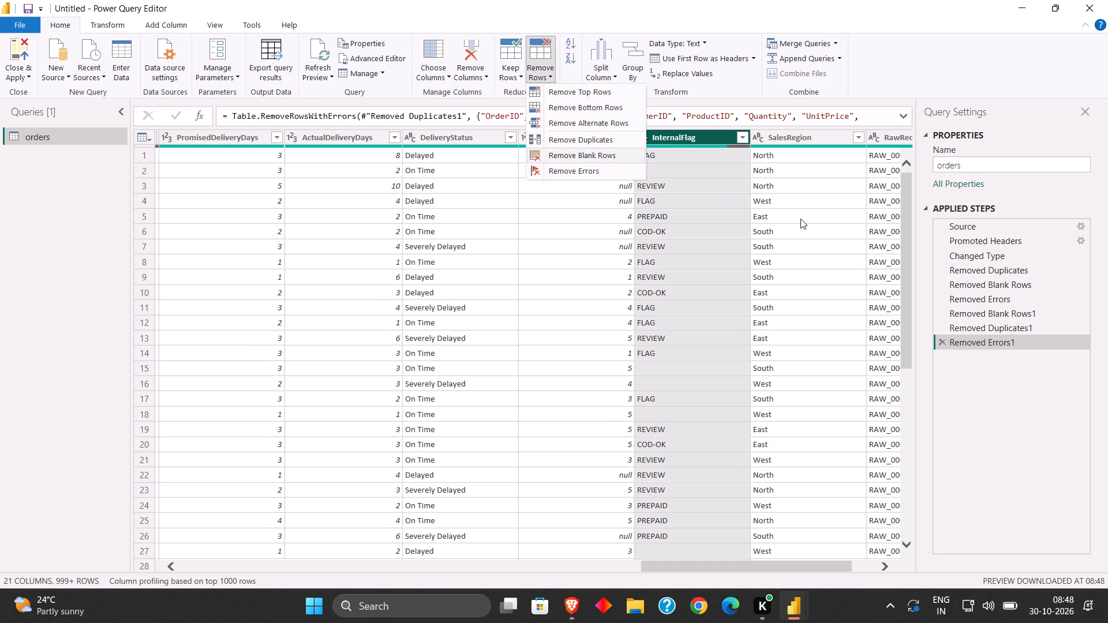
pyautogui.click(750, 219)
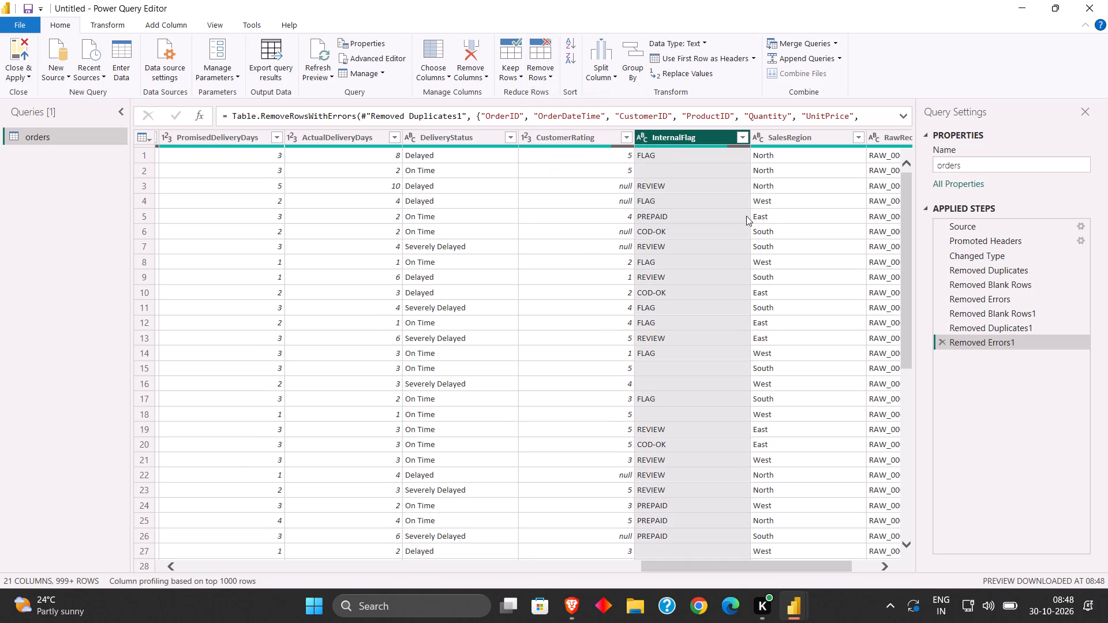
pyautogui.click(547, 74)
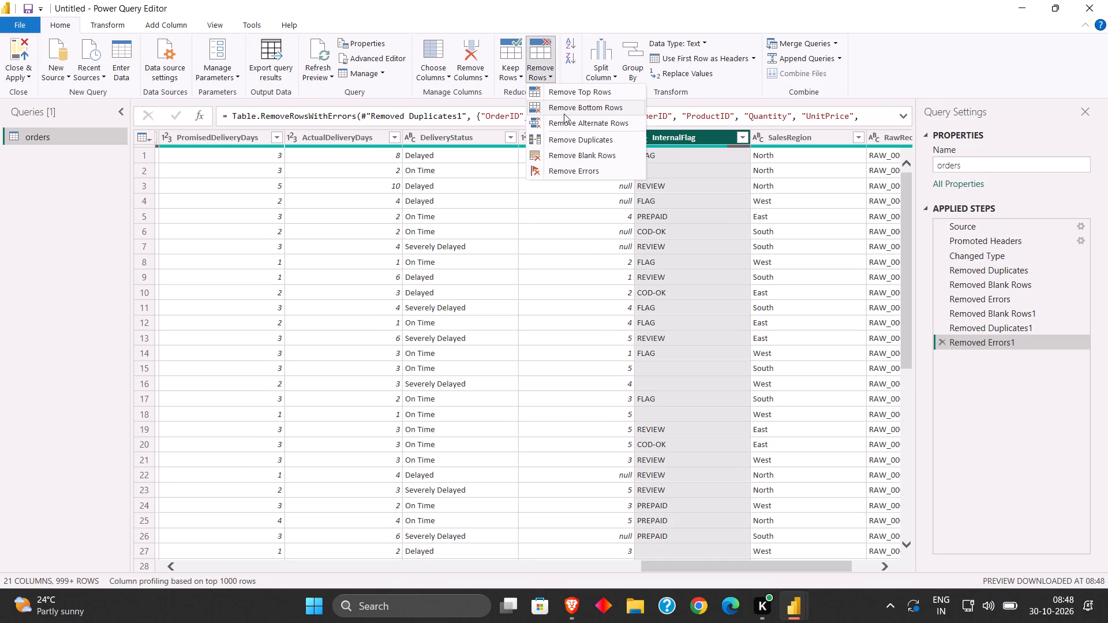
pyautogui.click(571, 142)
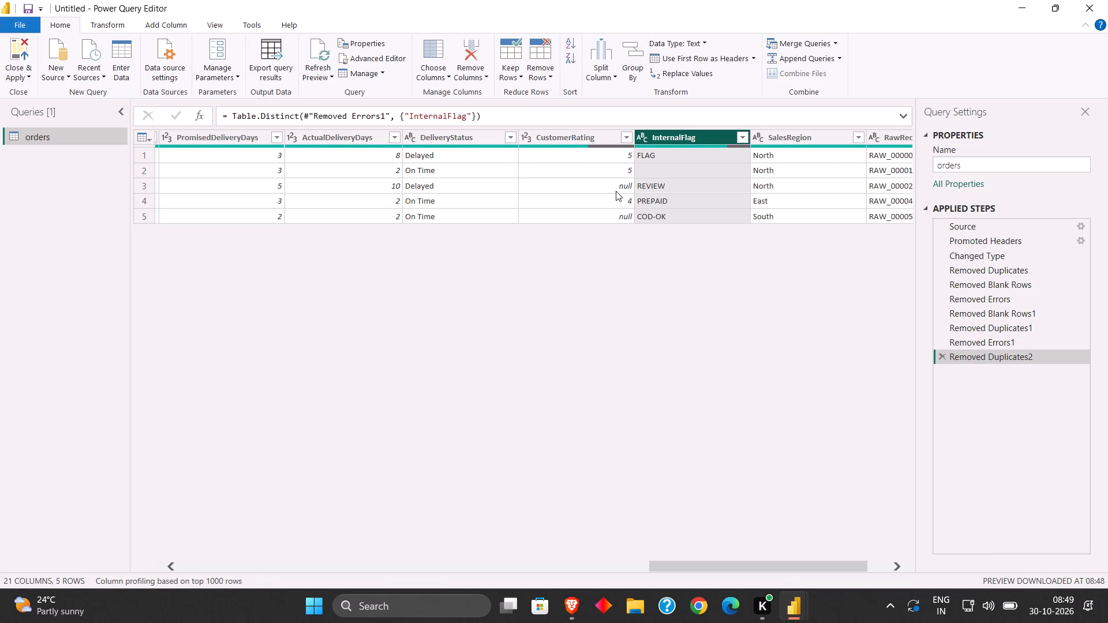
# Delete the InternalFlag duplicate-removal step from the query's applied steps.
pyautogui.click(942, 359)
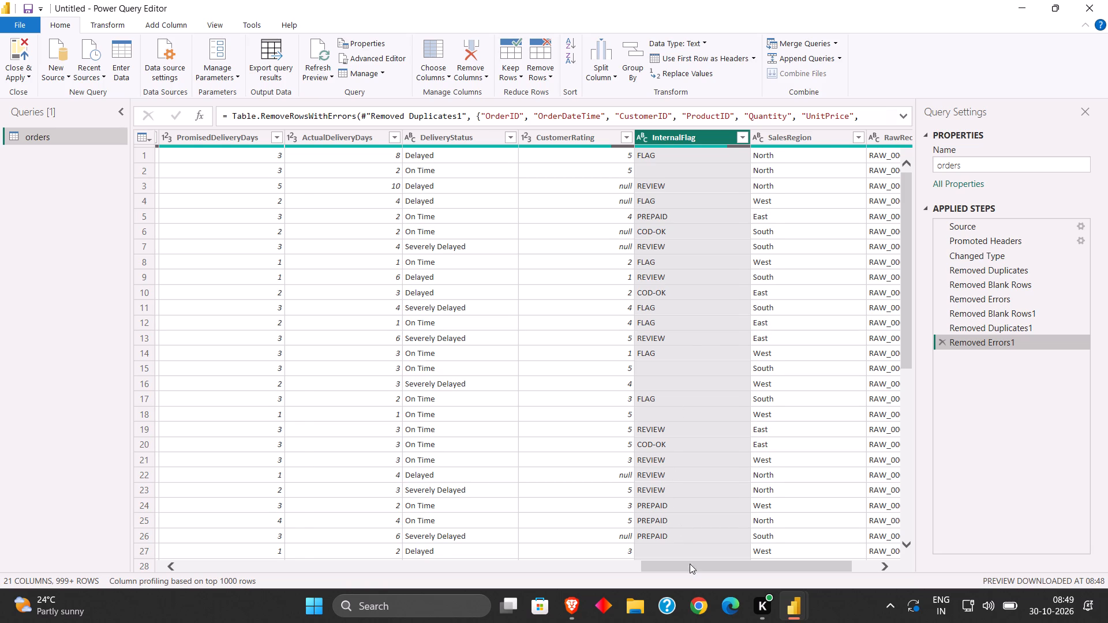
# Remove the InternalFlag column from the orders query.
pyautogui.moveTo(690, 564); pyautogui.dragTo(727, 565)
pyautogui.scroll(-16, 642, 462)
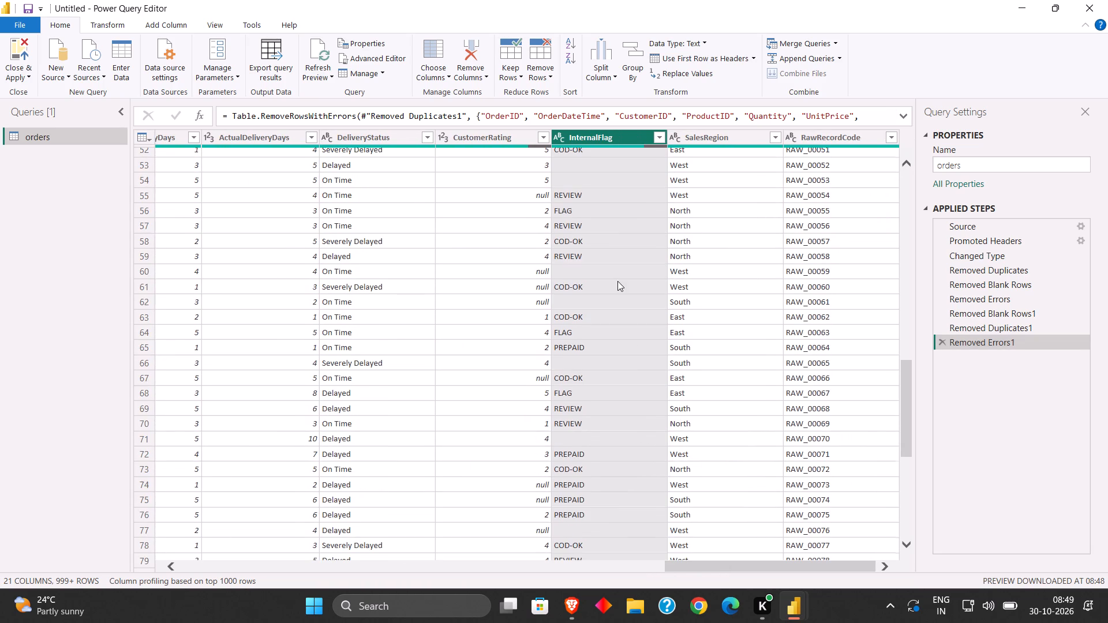
pyautogui.rightClick(604, 138)
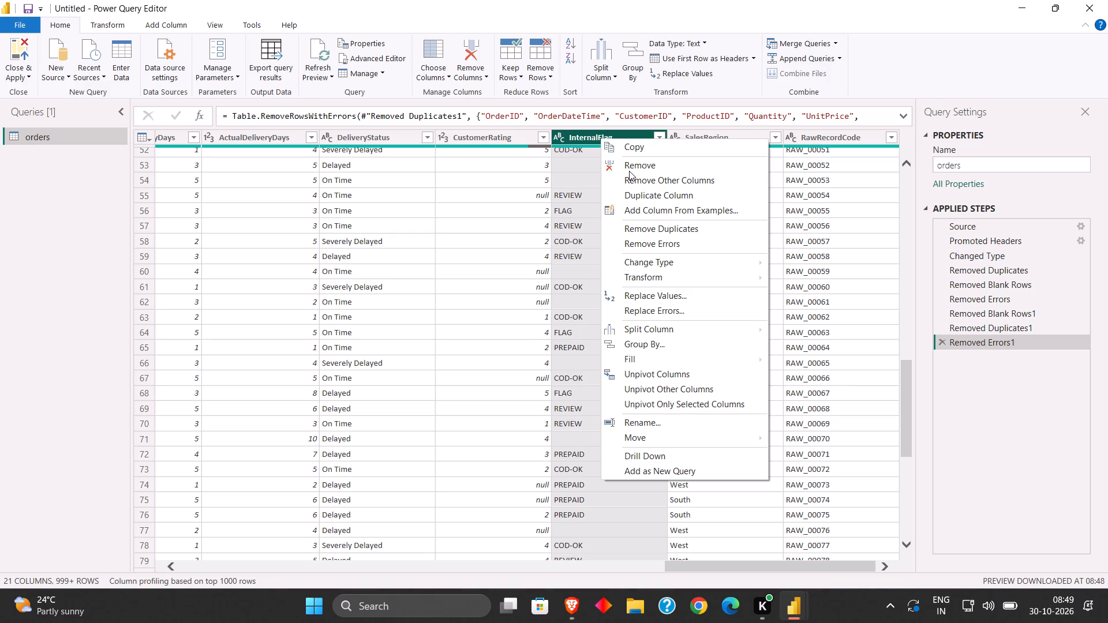
pyautogui.click(629, 171)
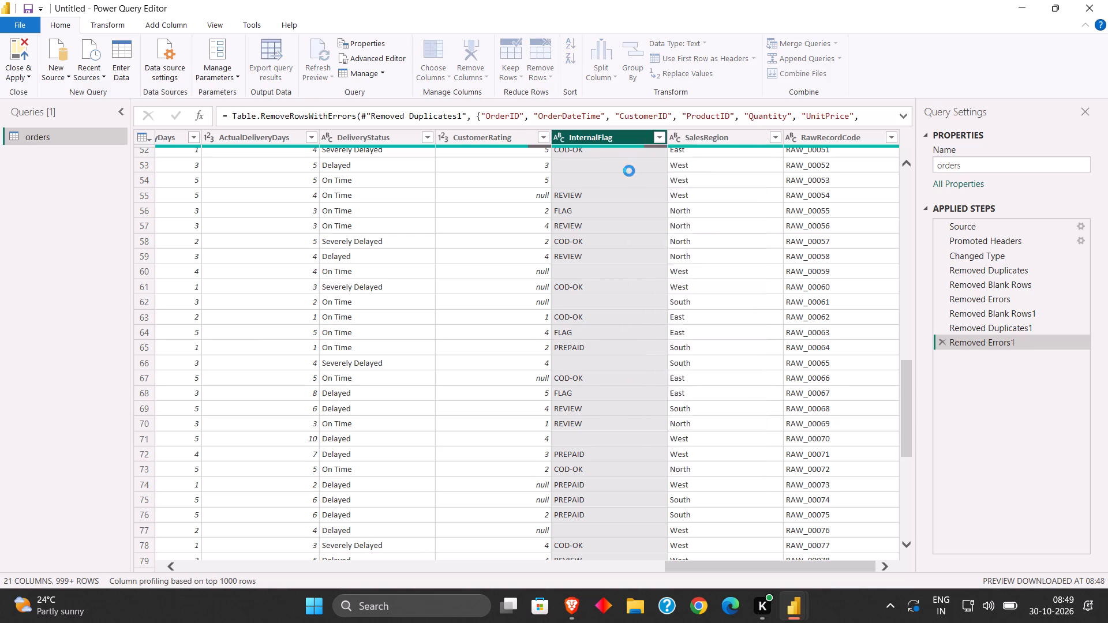
# Review the remaining columns of the orders query from RawRecordCode back to OrderID, and skim its first rows.
pyautogui.moveTo(710, 569); pyautogui.dragTo(708, 571)
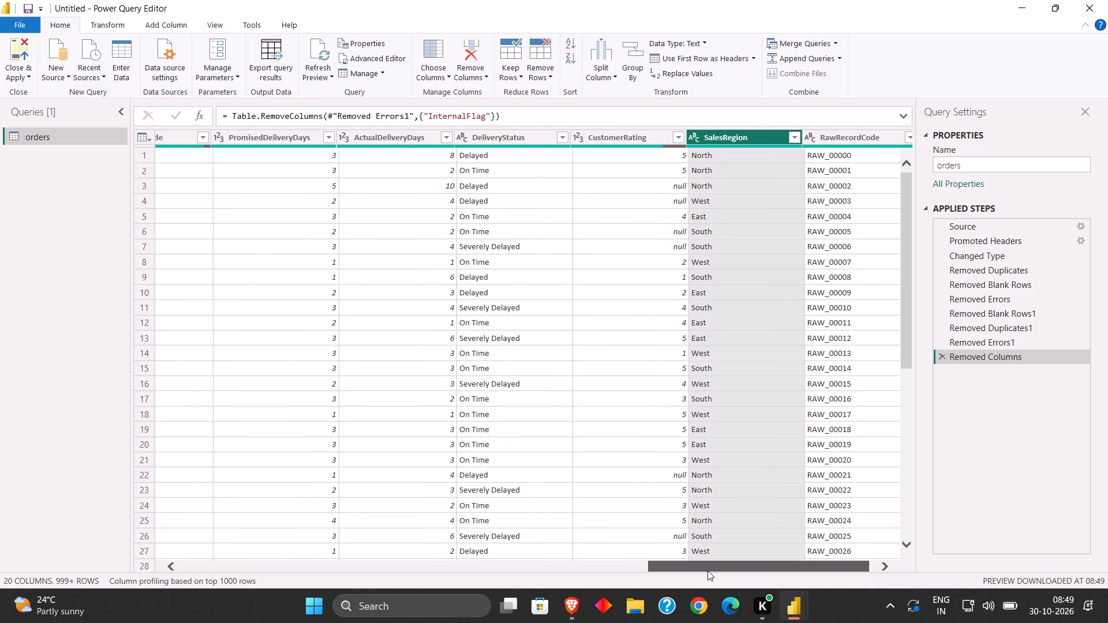
pyautogui.moveTo(708, 571); pyautogui.dragTo(657, 576)
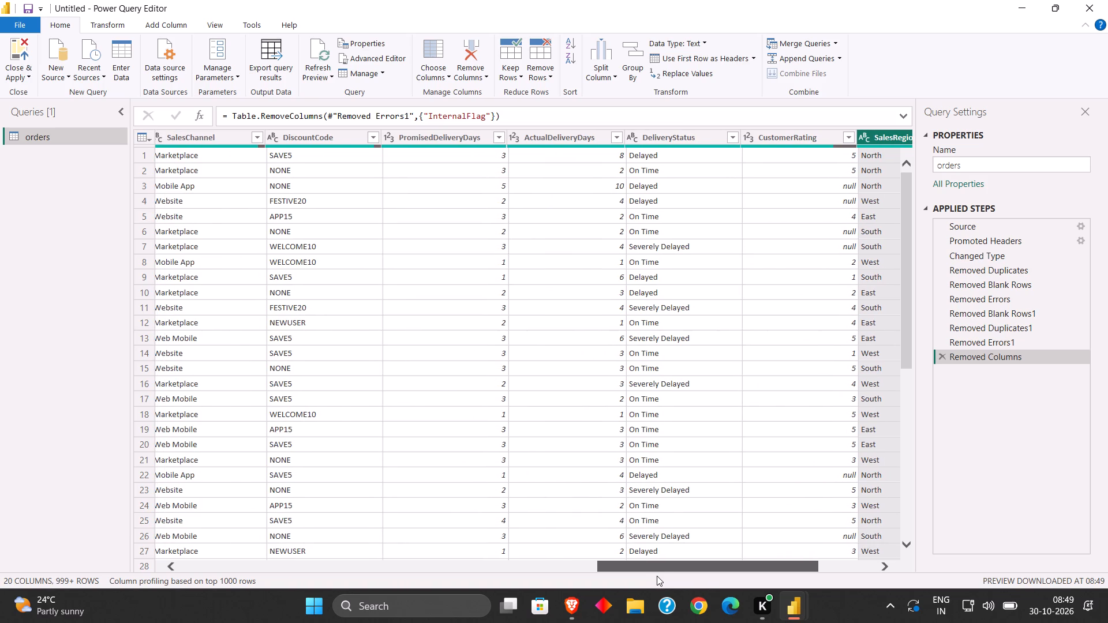
pyautogui.moveTo(657, 576); pyautogui.dragTo(604, 576)
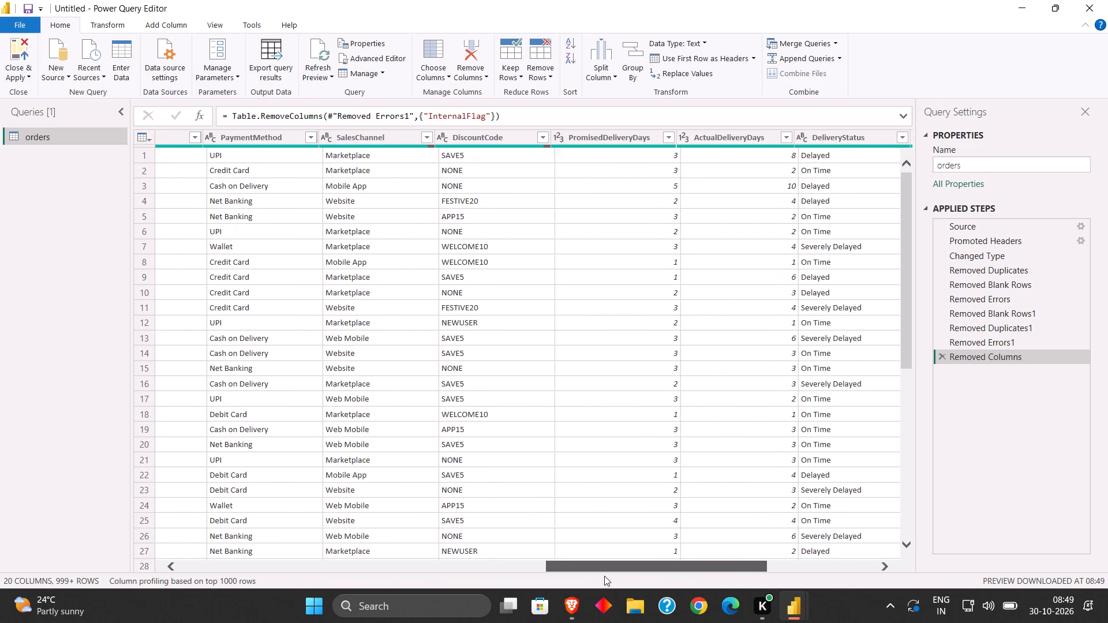
pyautogui.moveTo(604, 576); pyautogui.dragTo(493, 571)
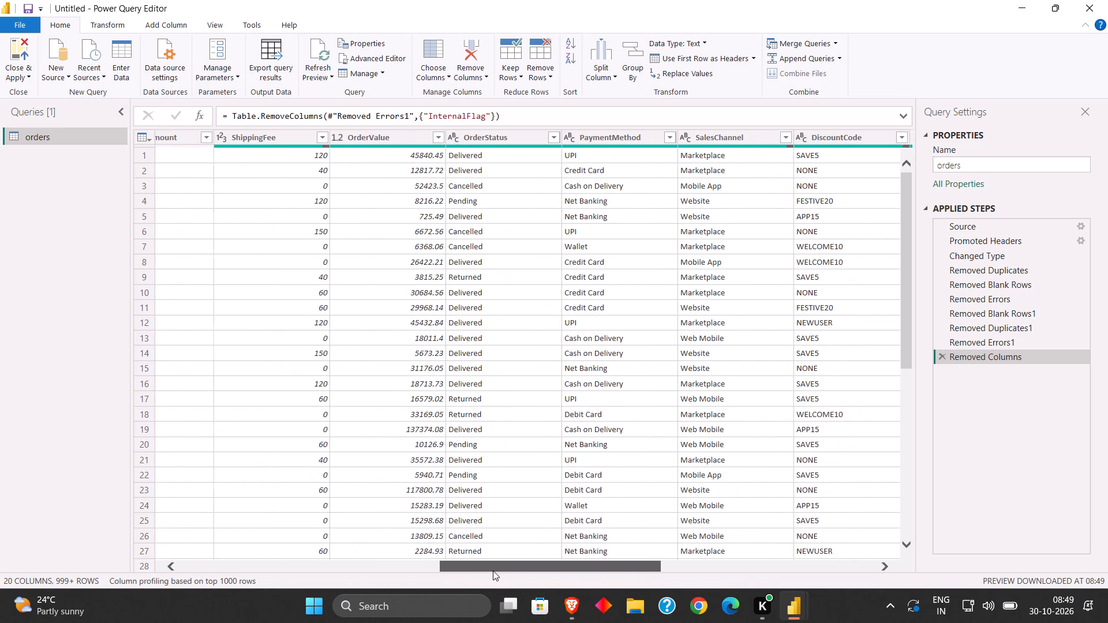
pyautogui.moveTo(493, 571); pyautogui.dragTo(394, 570)
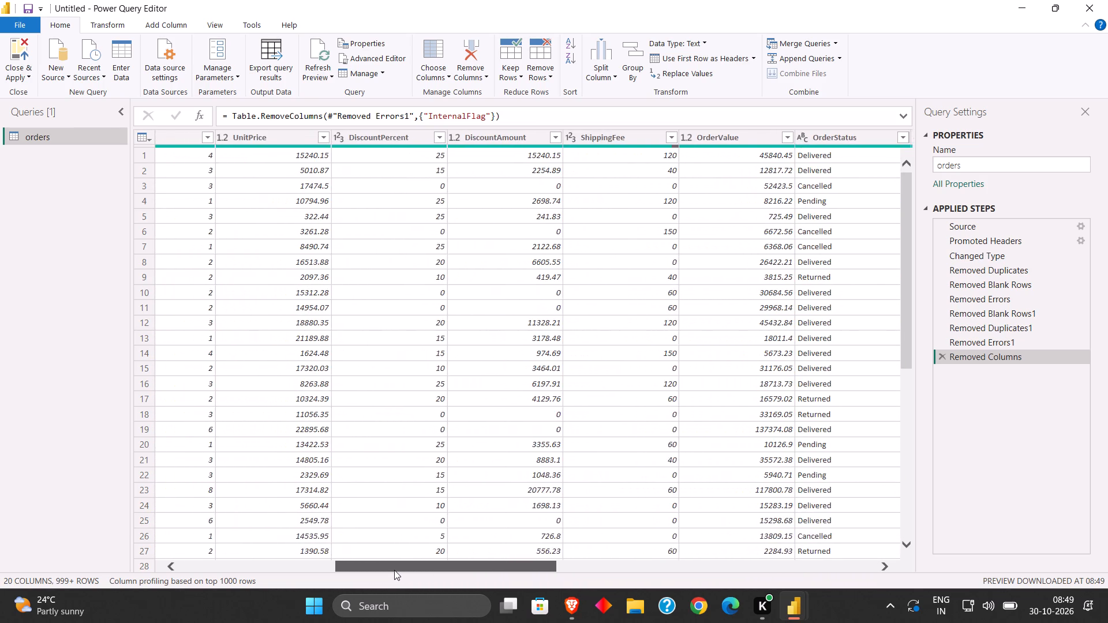
pyautogui.moveTo(394, 570); pyautogui.dragTo(309, 570)
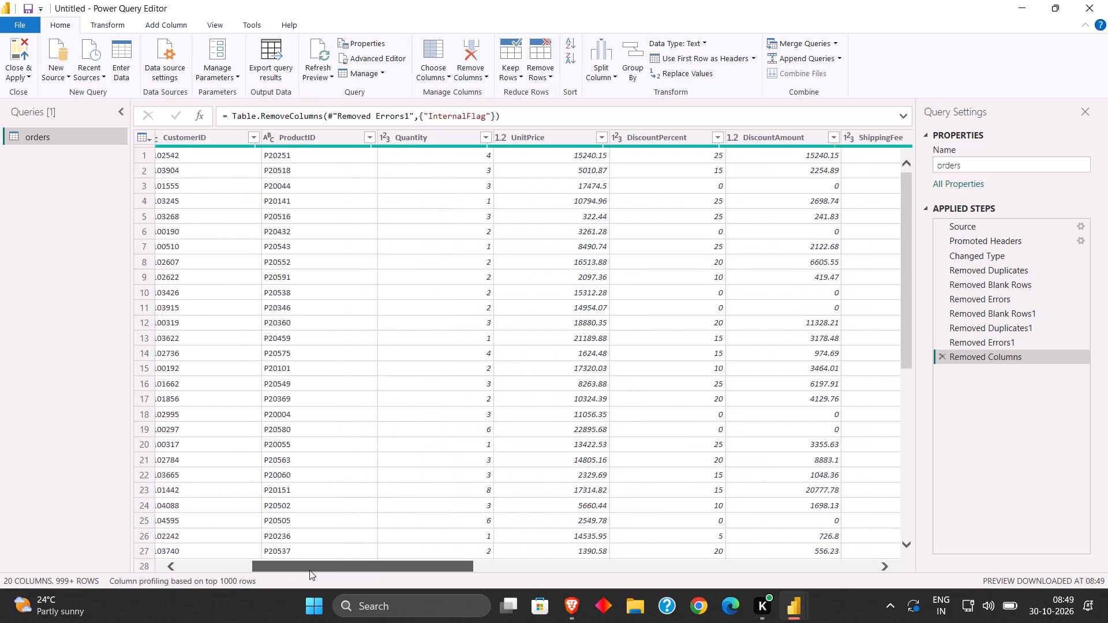
pyautogui.moveTo(309, 570); pyautogui.dragTo(203, 562)
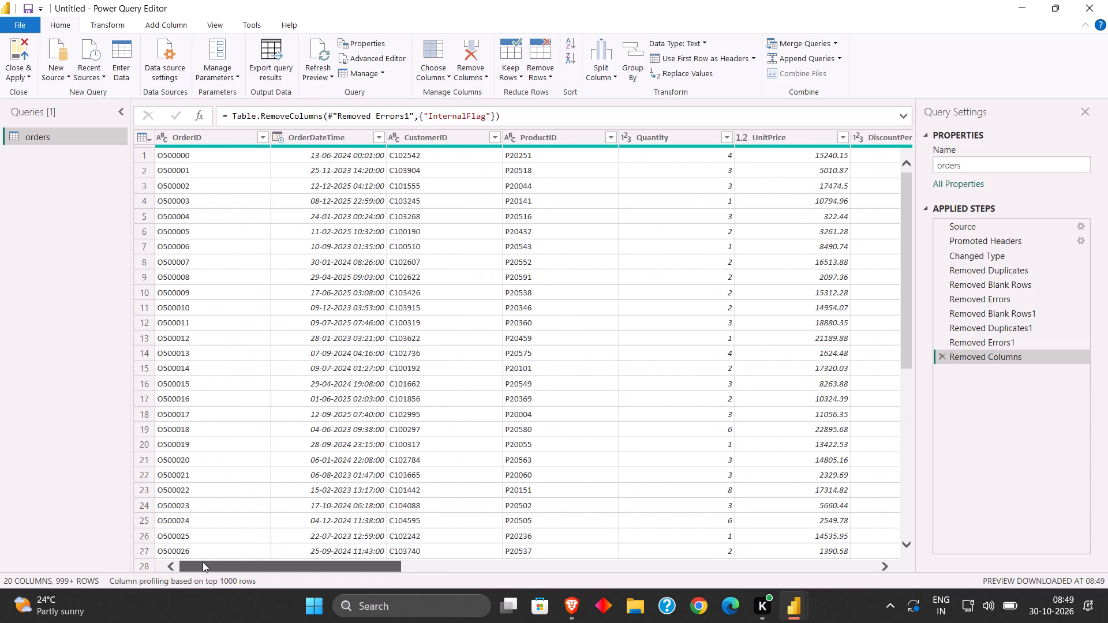
pyautogui.moveTo(203, 562); pyautogui.dragTo(199, 561)
pyautogui.scroll(-3, 224, 451)
pyautogui.scroll(1, 224, 451)
pyautogui.scroll(-11, 224, 451)
pyautogui.scroll(8, 220, 446)
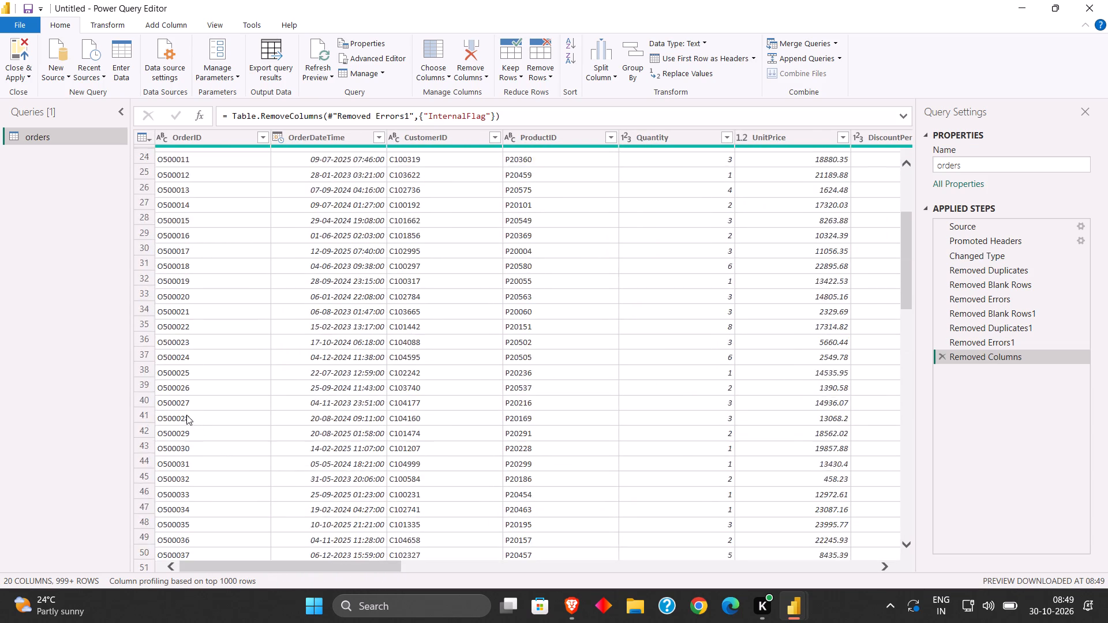
pyautogui.scroll(2, 186, 415)
pyautogui.scroll(-1, 174, 407)
pyautogui.scroll(7, 174, 407)
pyautogui.scroll(3, 68, 288)
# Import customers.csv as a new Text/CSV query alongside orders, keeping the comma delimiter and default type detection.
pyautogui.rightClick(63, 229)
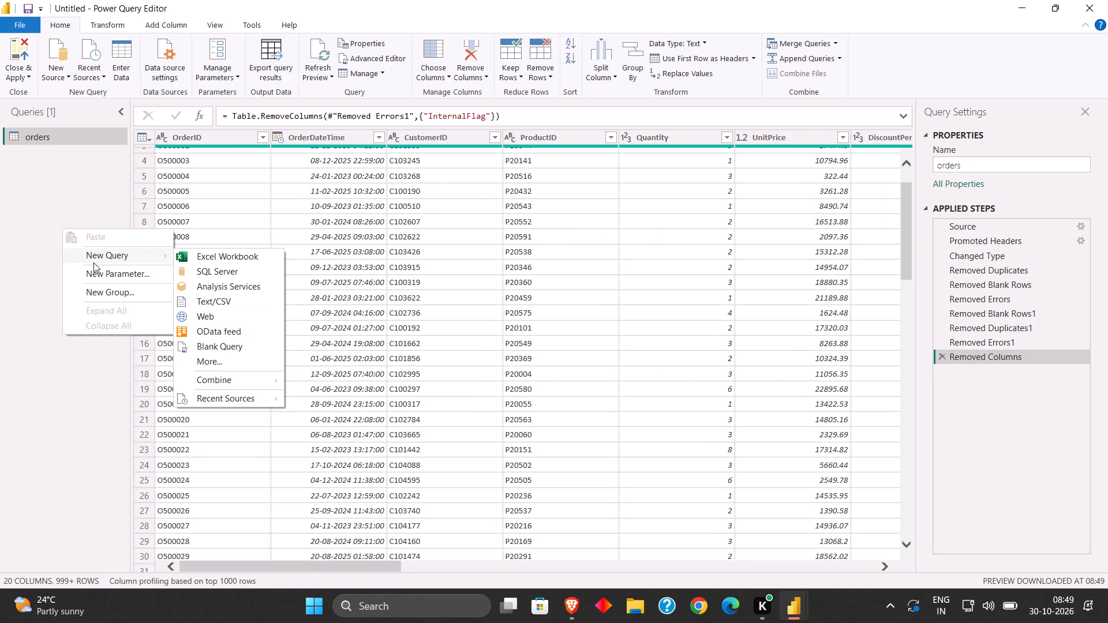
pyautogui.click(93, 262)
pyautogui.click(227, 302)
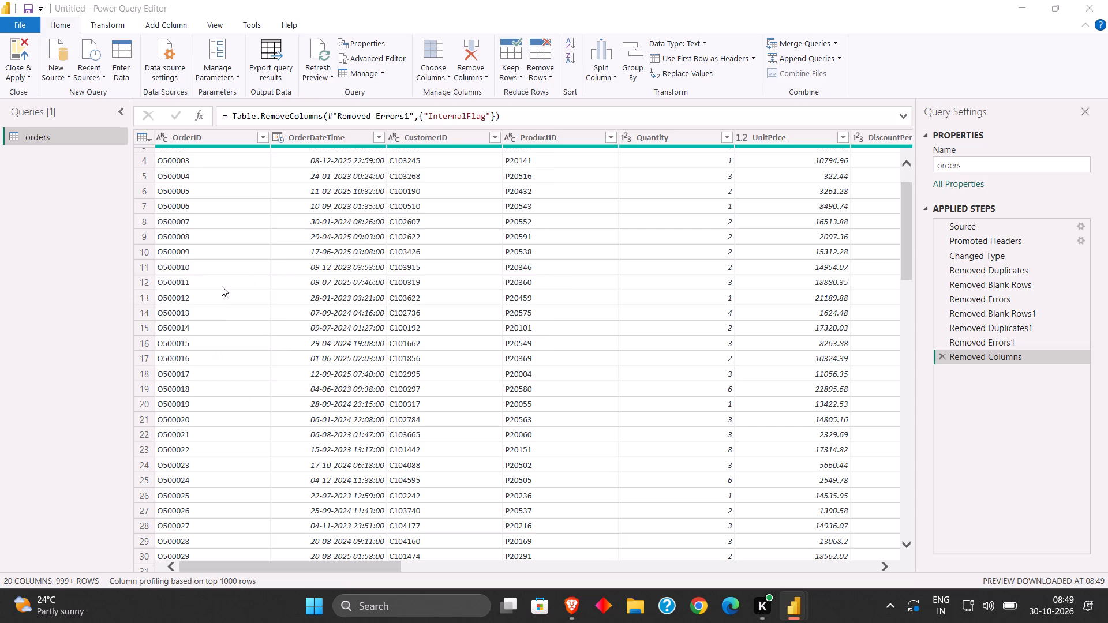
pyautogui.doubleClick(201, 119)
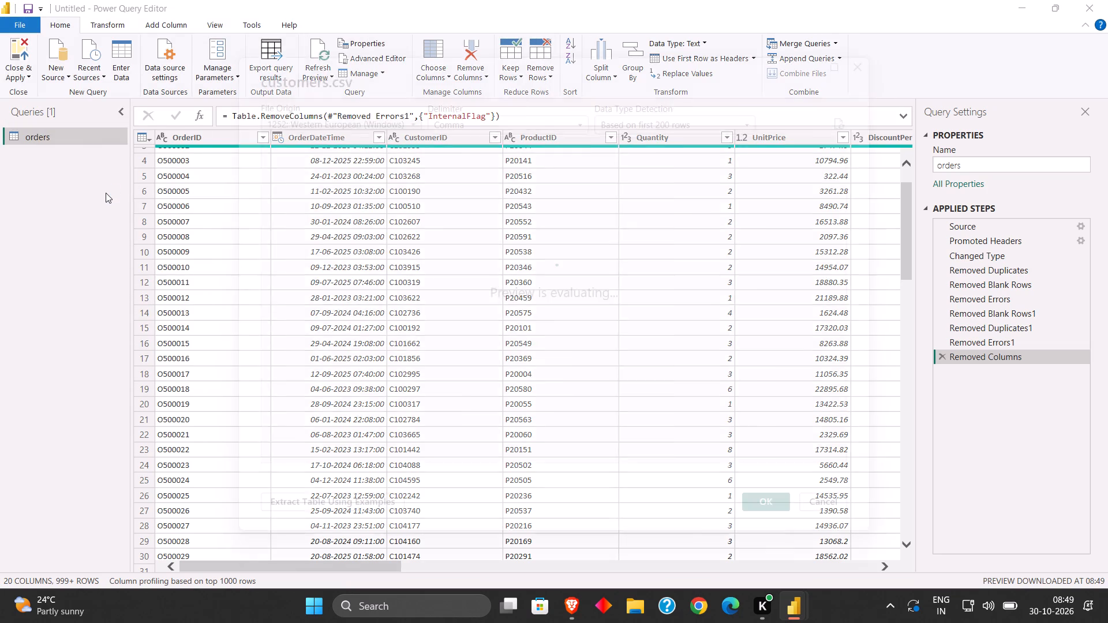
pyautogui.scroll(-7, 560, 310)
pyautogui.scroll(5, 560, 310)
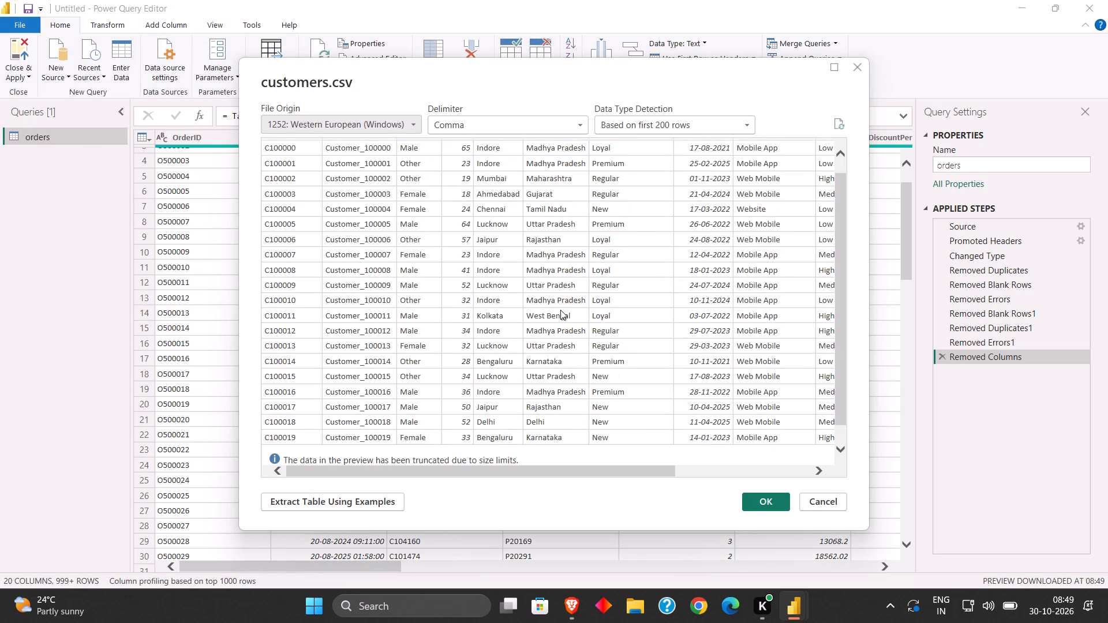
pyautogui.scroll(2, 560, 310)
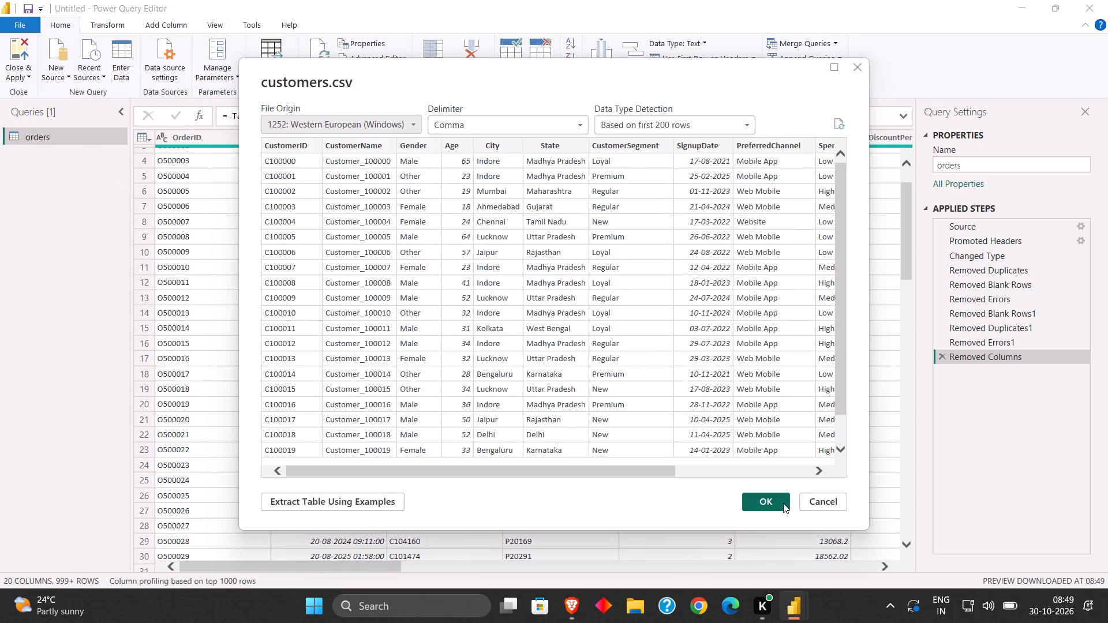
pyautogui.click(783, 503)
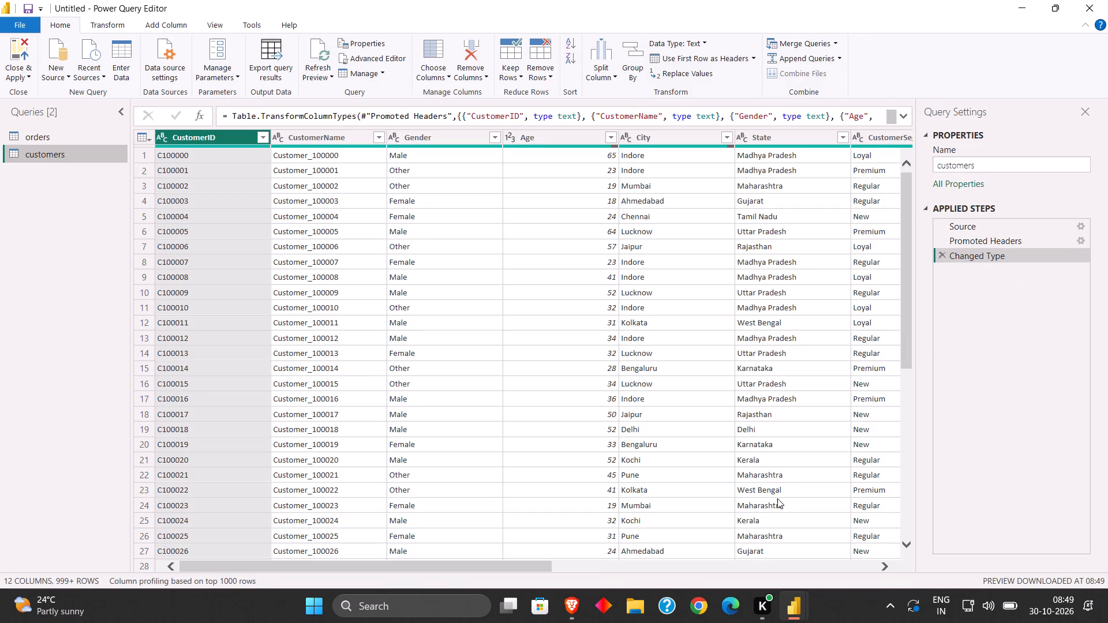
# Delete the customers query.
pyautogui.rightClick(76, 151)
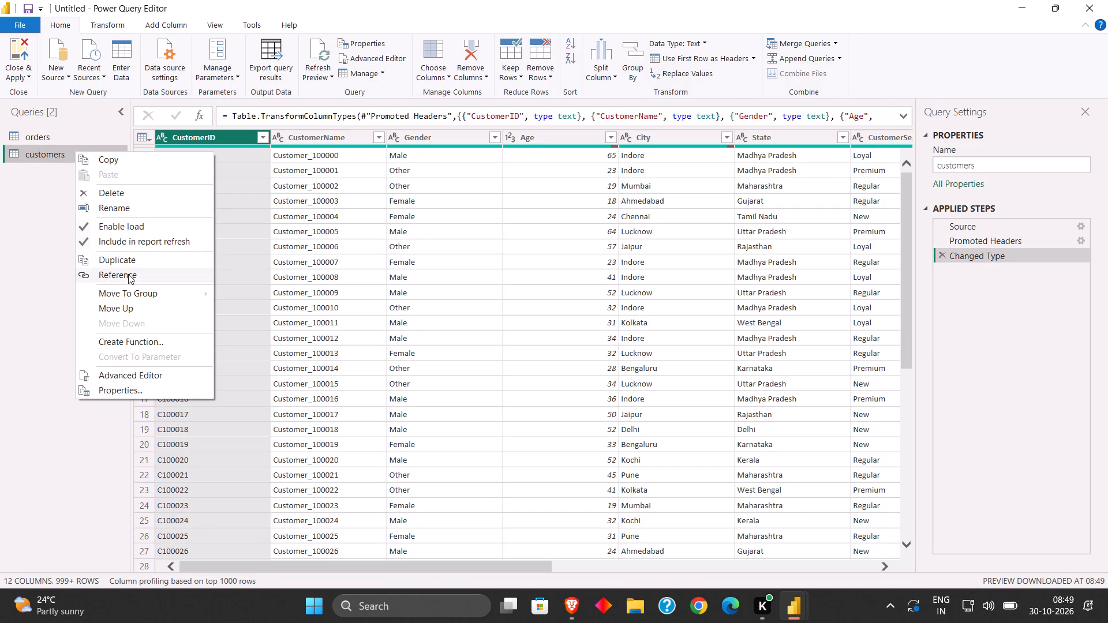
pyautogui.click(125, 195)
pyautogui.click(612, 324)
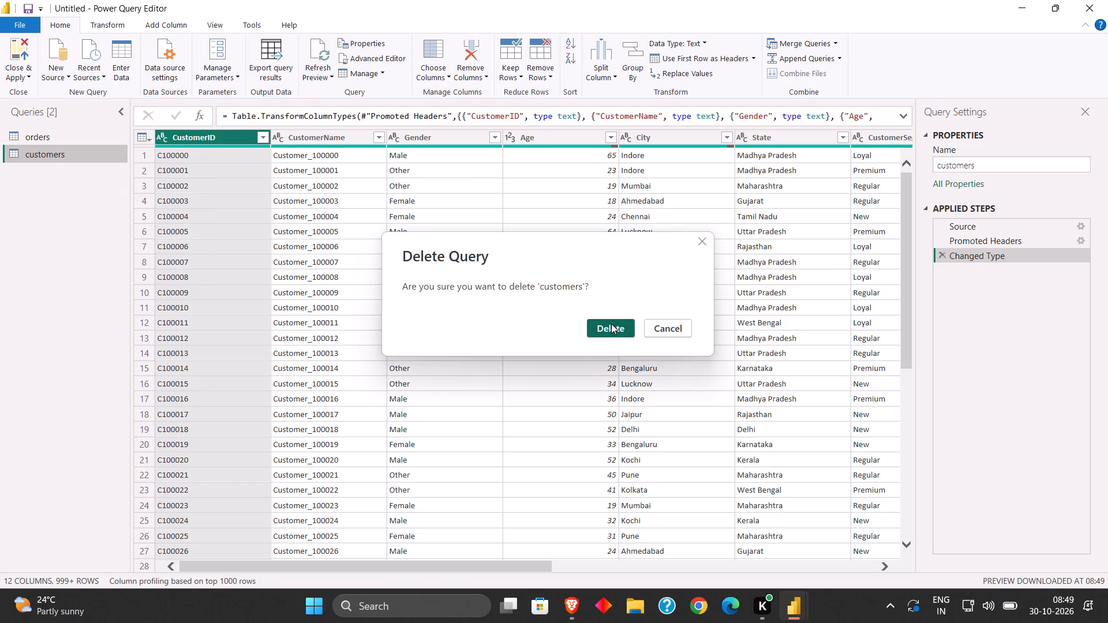
# Import customers.csv as a new Text/CSV query with the default import settings.
pyautogui.rightClick(53, 207)
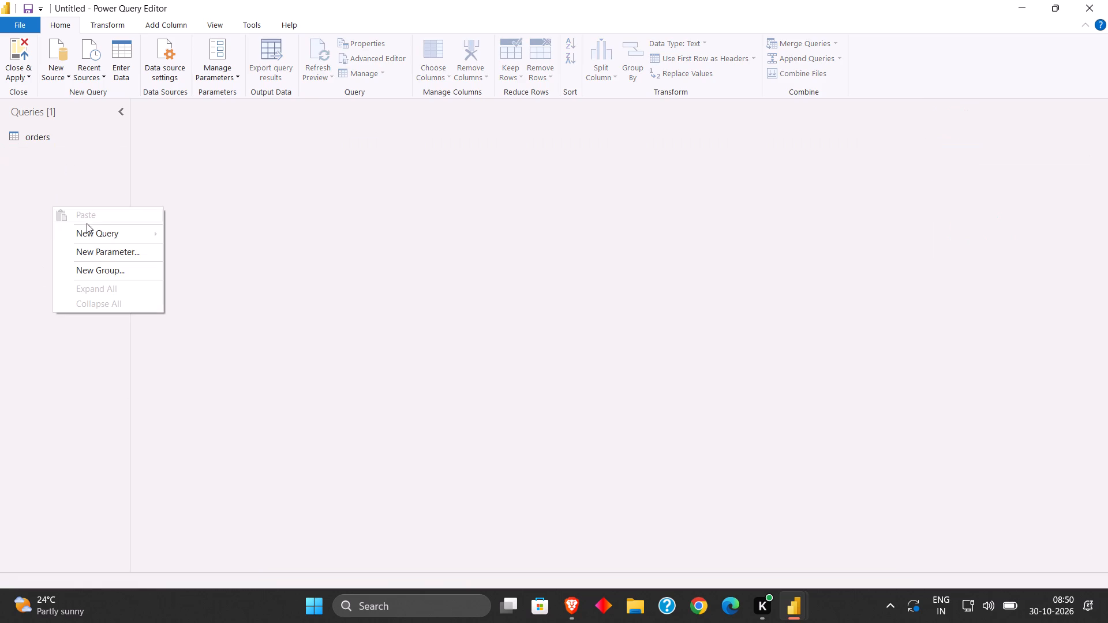
pyautogui.click(99, 233)
pyautogui.click(216, 279)
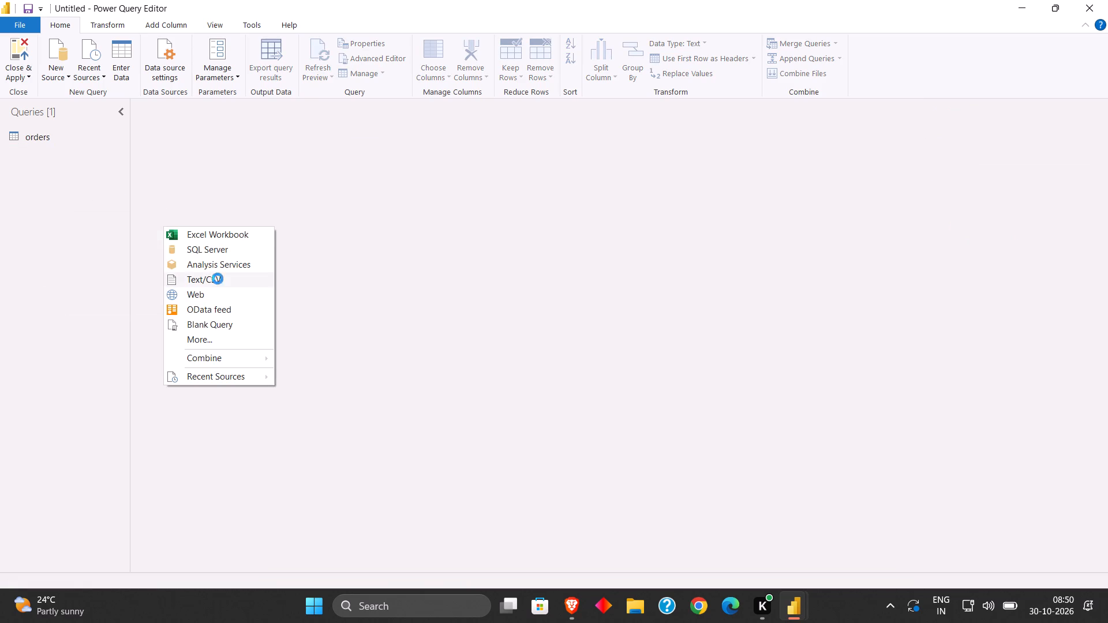
pyautogui.doubleClick(203, 122)
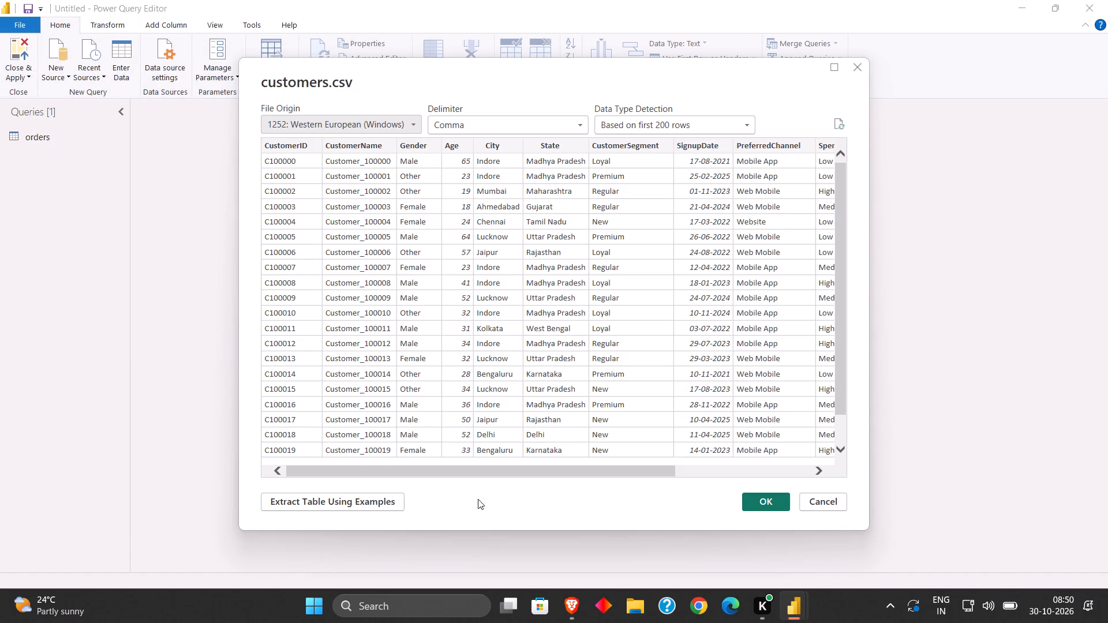
pyautogui.click(787, 504)
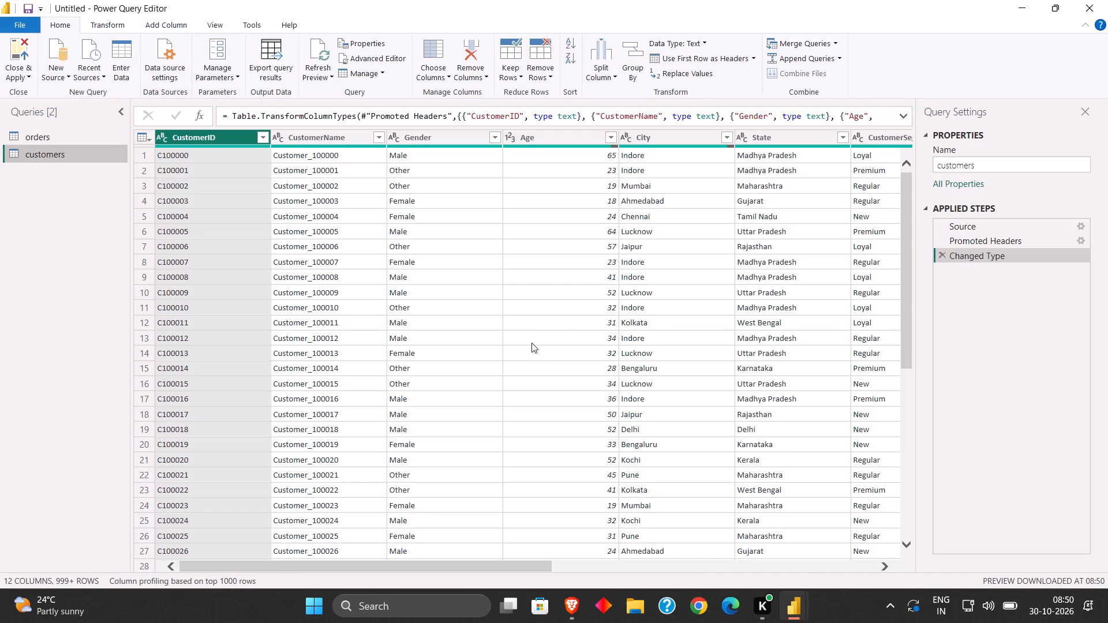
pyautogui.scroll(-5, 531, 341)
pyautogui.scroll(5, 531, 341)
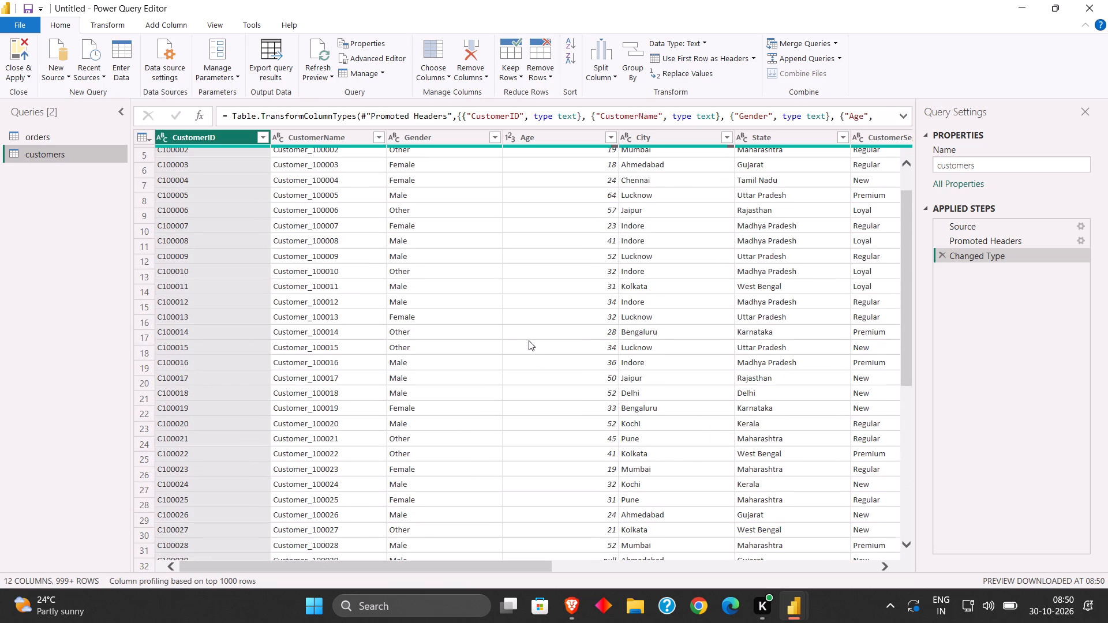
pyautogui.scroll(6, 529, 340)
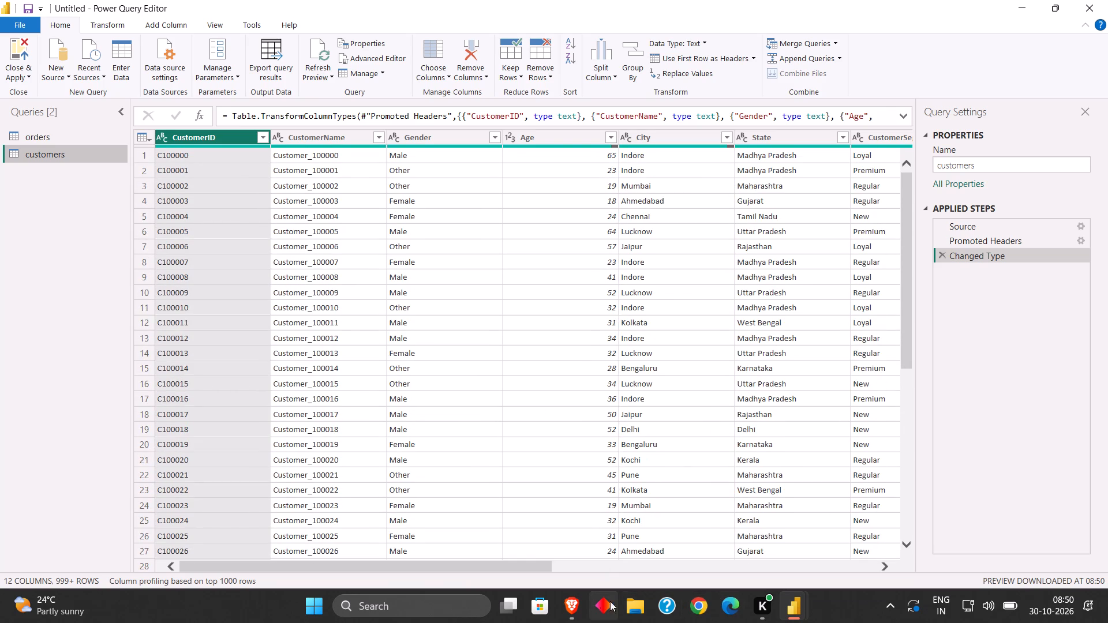
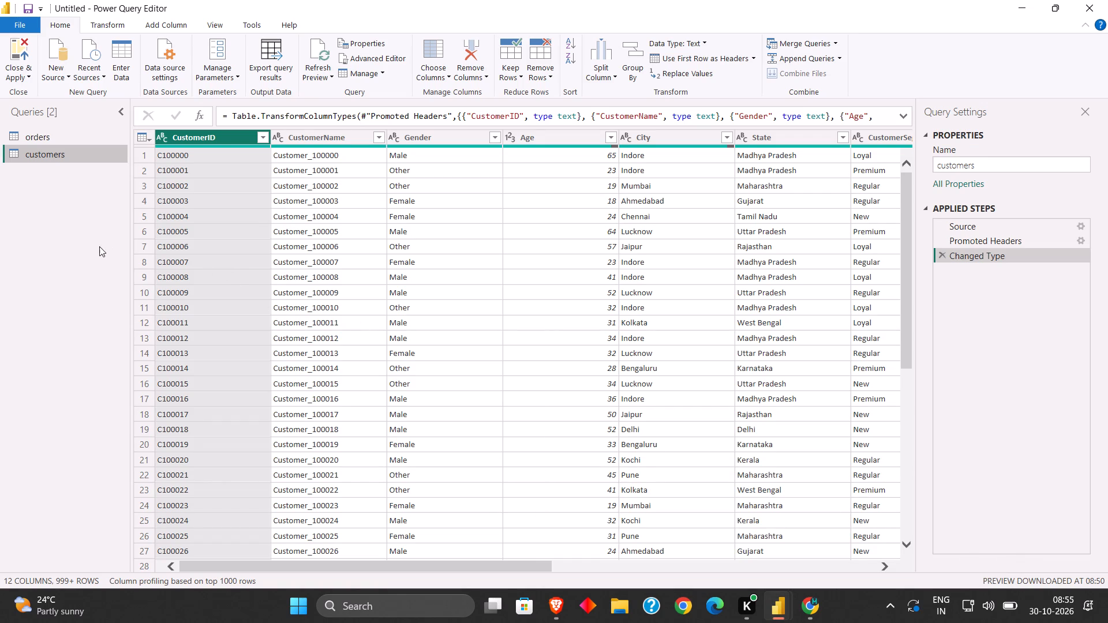
pyautogui.click(97, 246)
pyautogui.scroll(-4, 611, 365)
pyautogui.scroll(10, 611, 365)
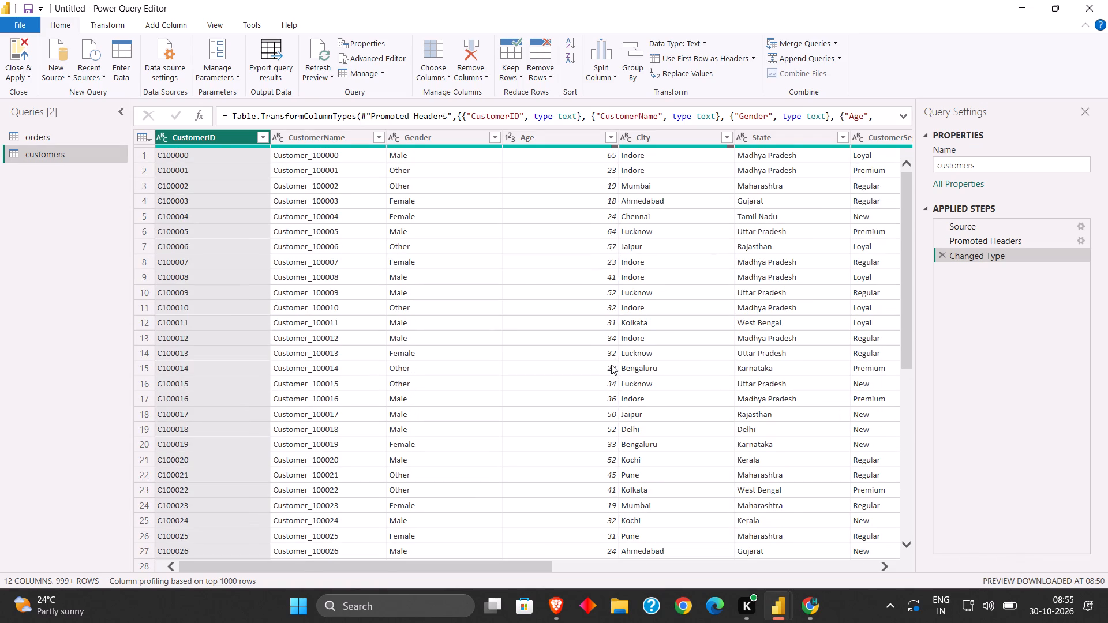
pyautogui.click(10, 58)
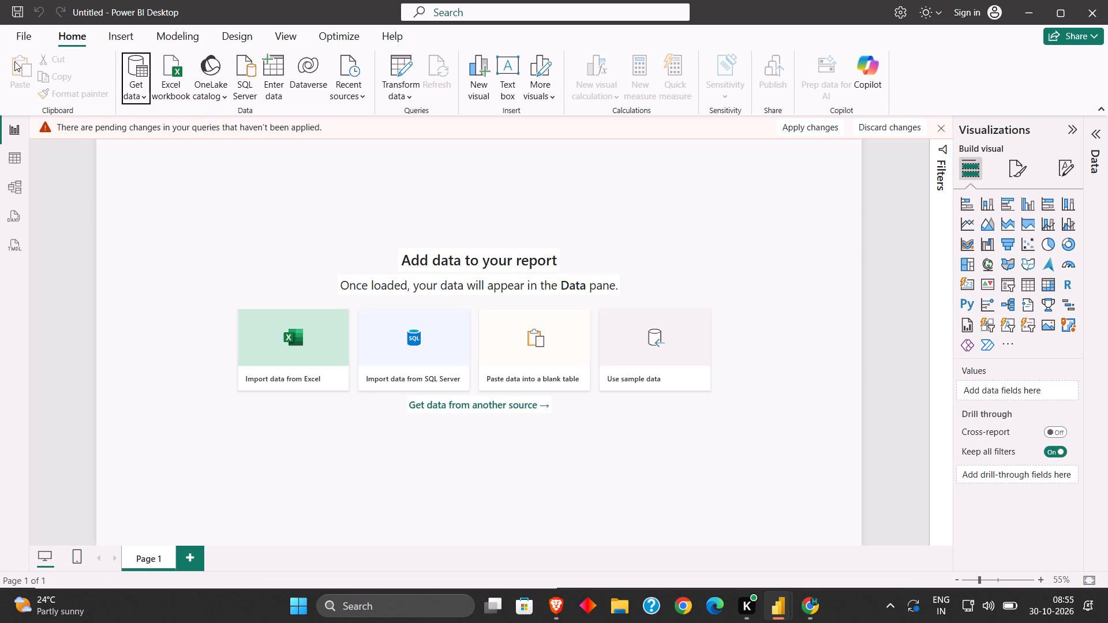
# Open the Table view in Power BI Desktop.
pyautogui.click(12, 149)
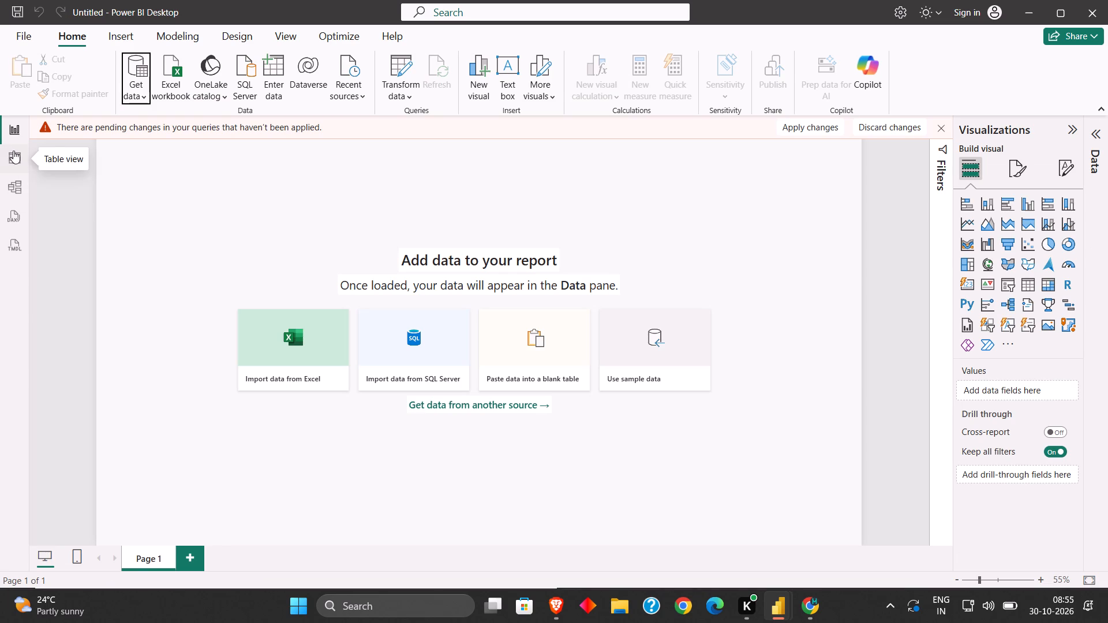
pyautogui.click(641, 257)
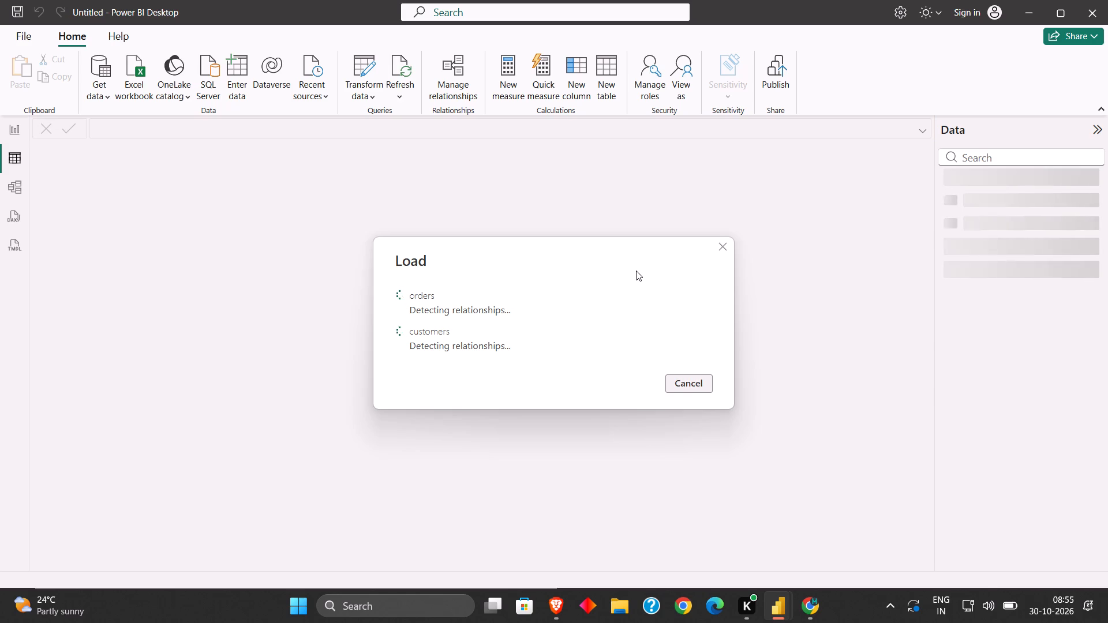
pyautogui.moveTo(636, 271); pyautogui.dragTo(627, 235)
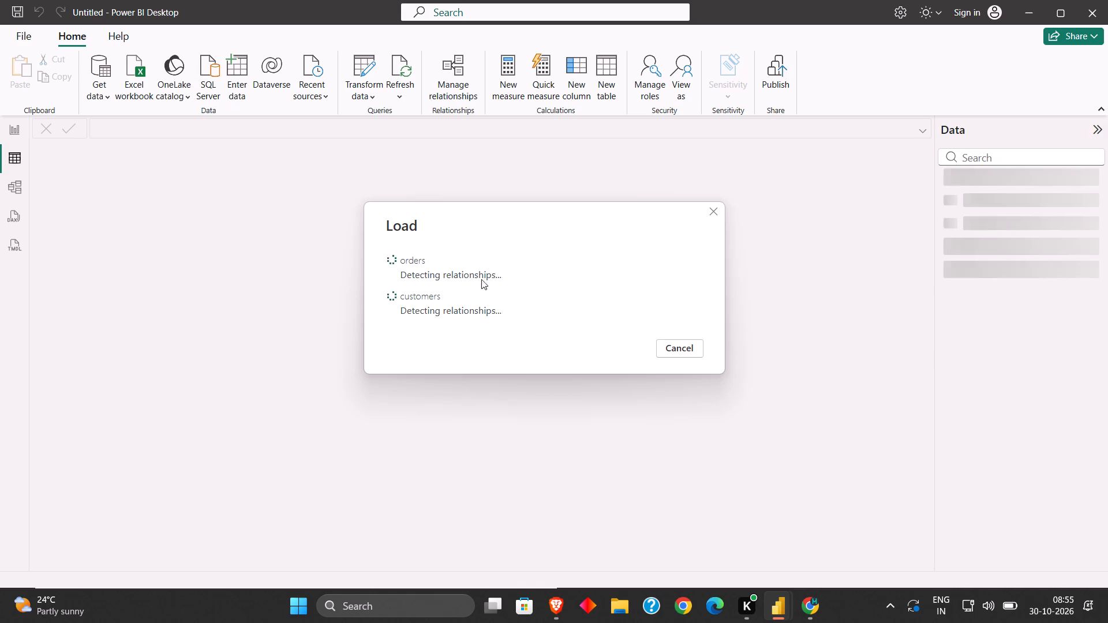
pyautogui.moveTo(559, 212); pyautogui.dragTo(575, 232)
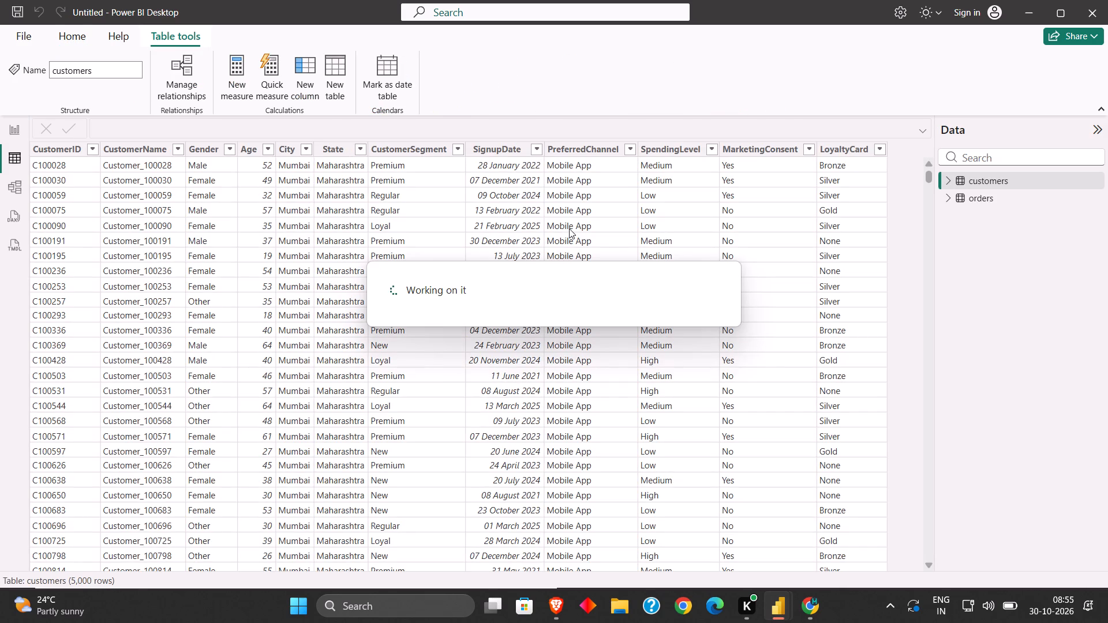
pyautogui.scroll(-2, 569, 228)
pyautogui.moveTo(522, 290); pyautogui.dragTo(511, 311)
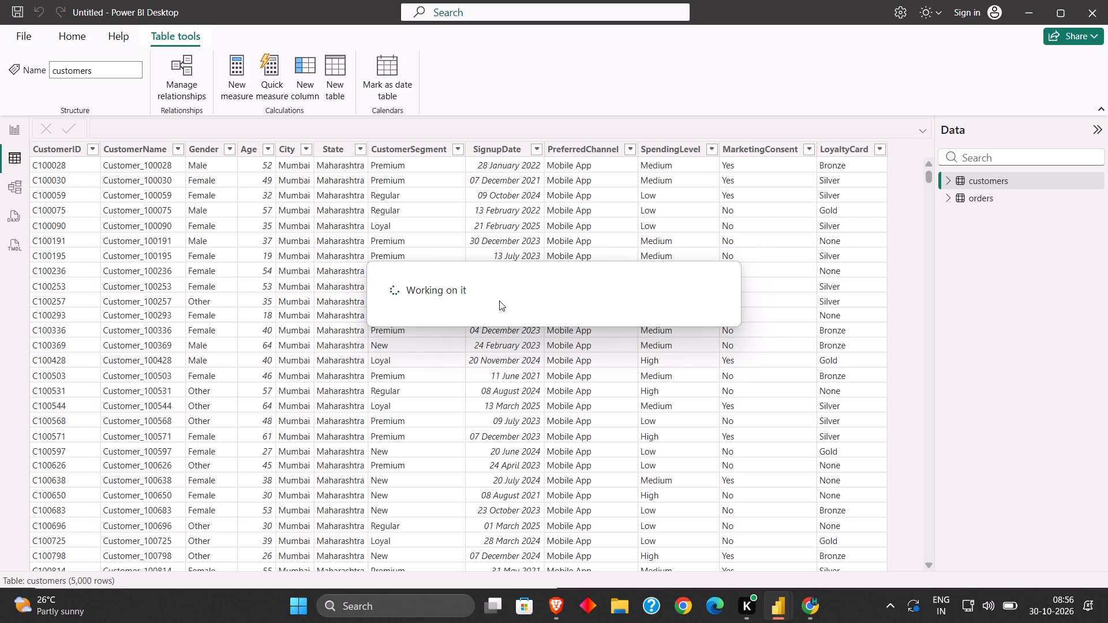
# Look through the rows of the loaded customers table and examine its column values for blanks.
pyautogui.scroll(-7, 499, 301)
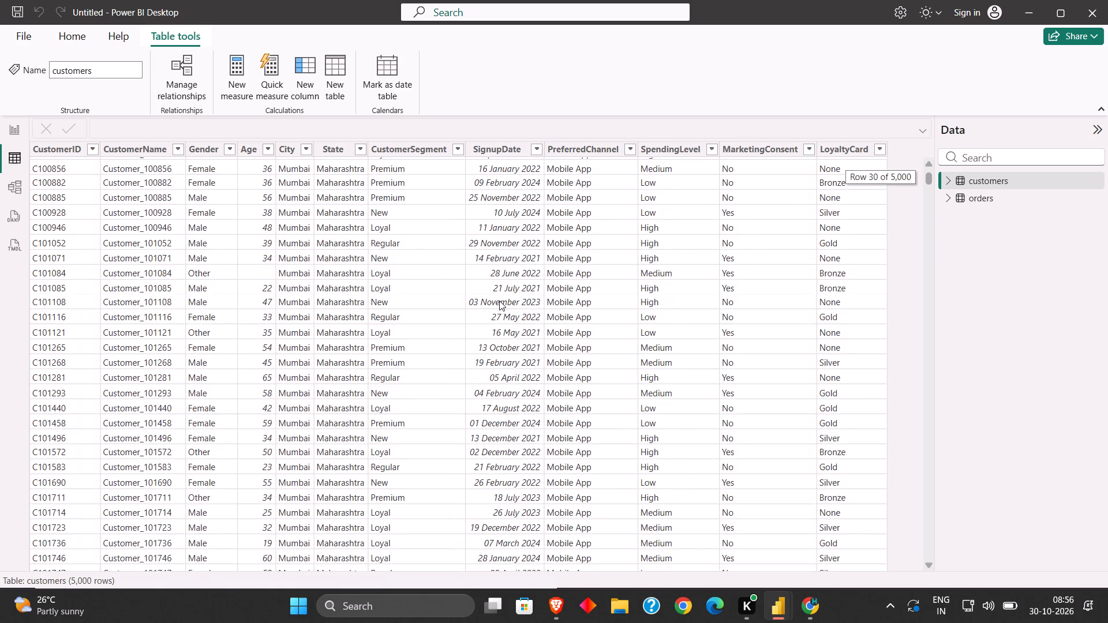
pyautogui.scroll(-12, 499, 301)
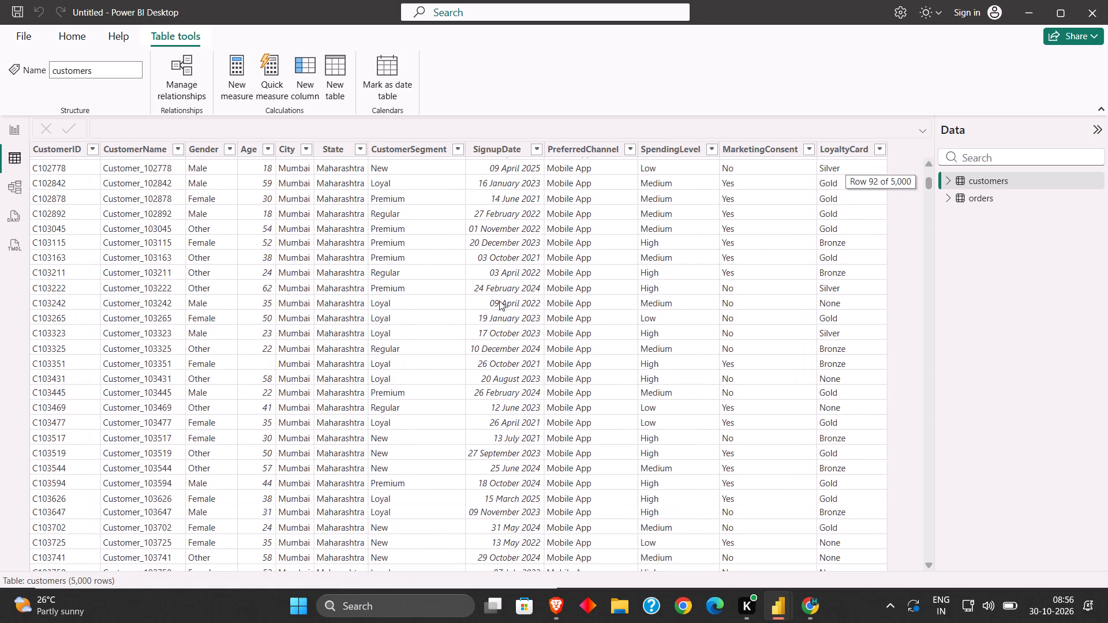
pyautogui.scroll(12, 499, 301)
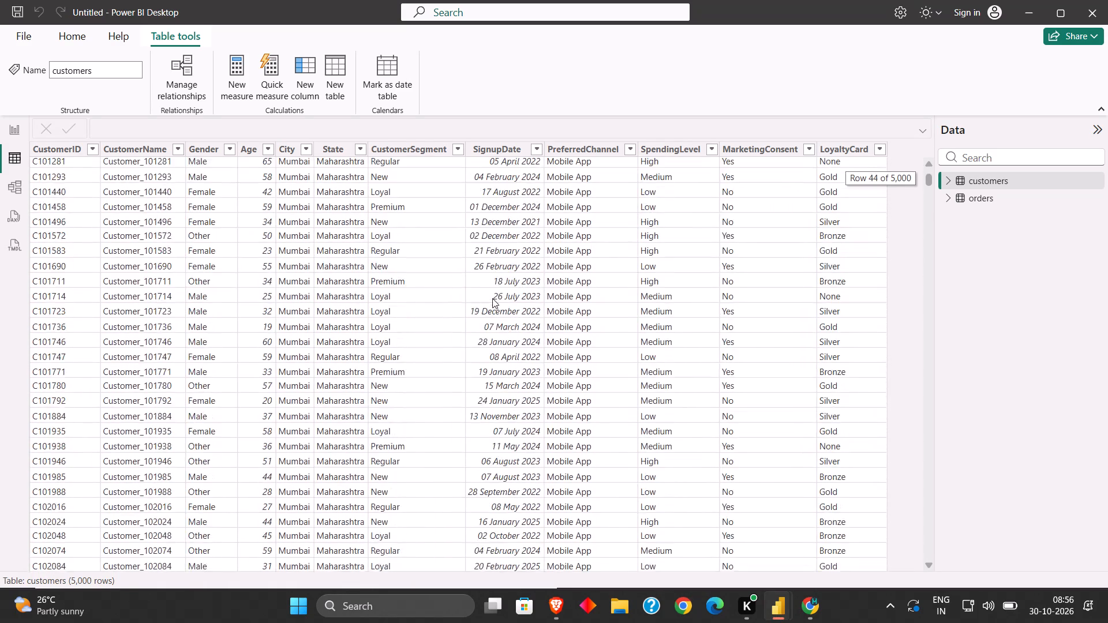
pyautogui.scroll(15, 492, 298)
pyautogui.scroll(-6, 486, 296)
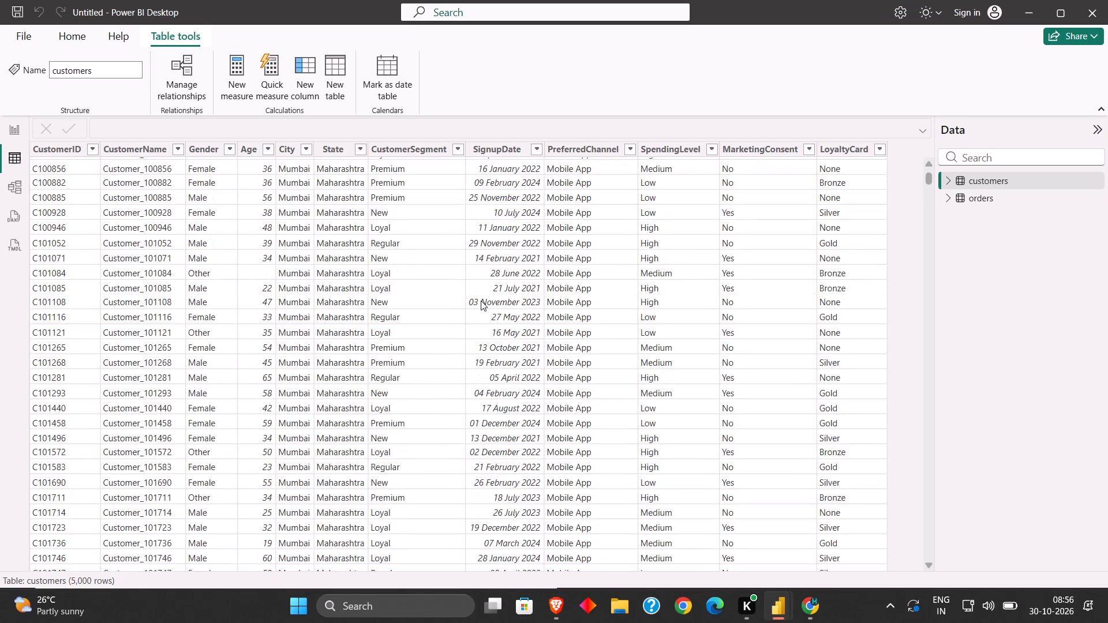
pyautogui.scroll(6, 170, 309)
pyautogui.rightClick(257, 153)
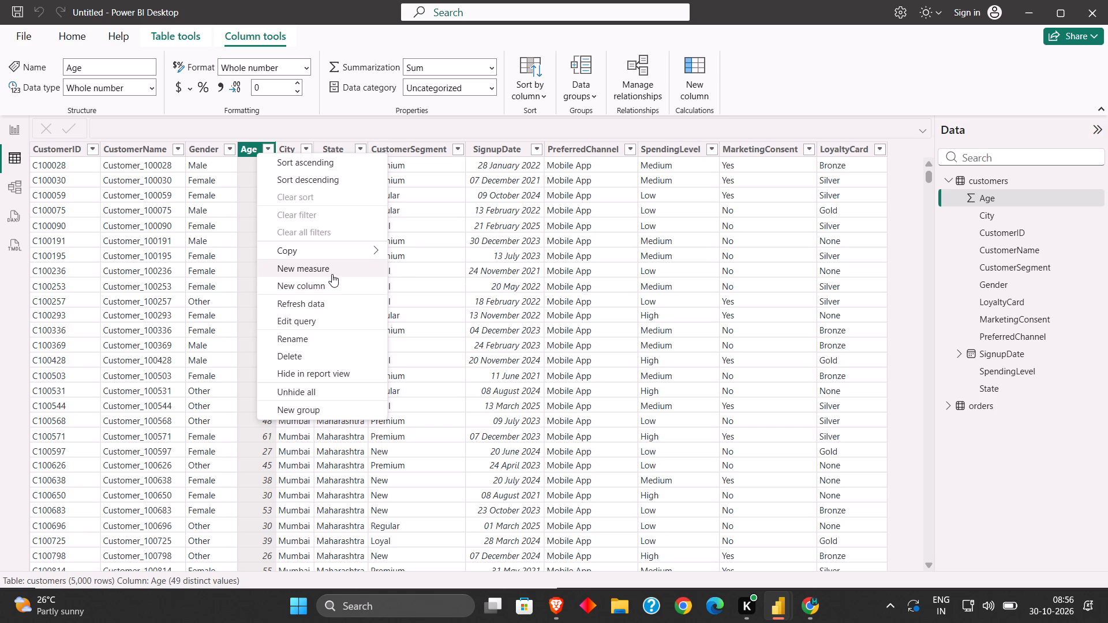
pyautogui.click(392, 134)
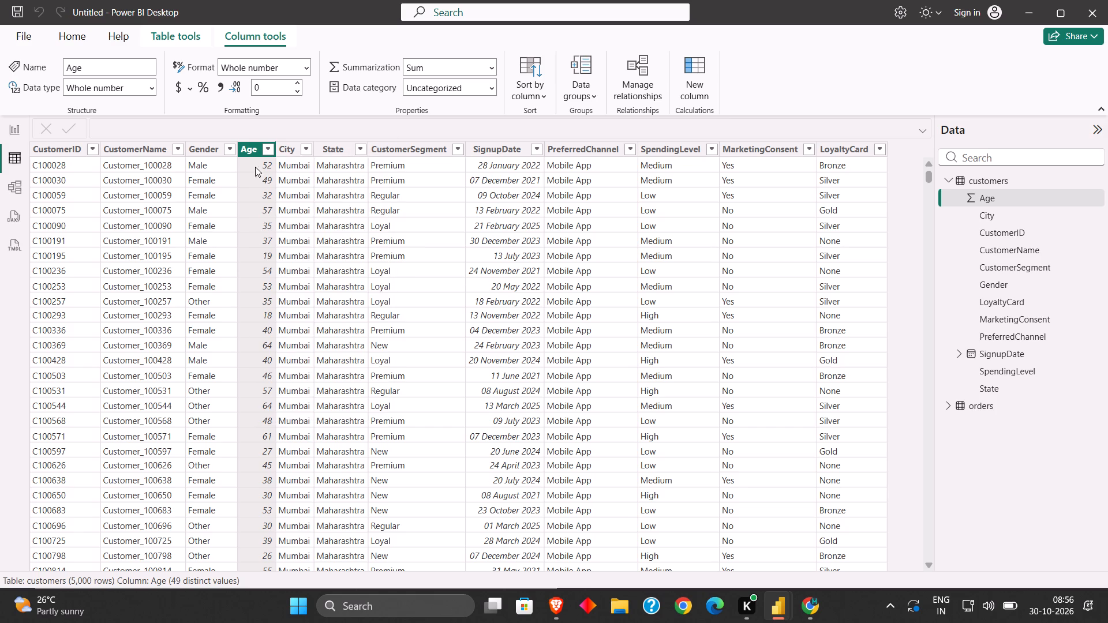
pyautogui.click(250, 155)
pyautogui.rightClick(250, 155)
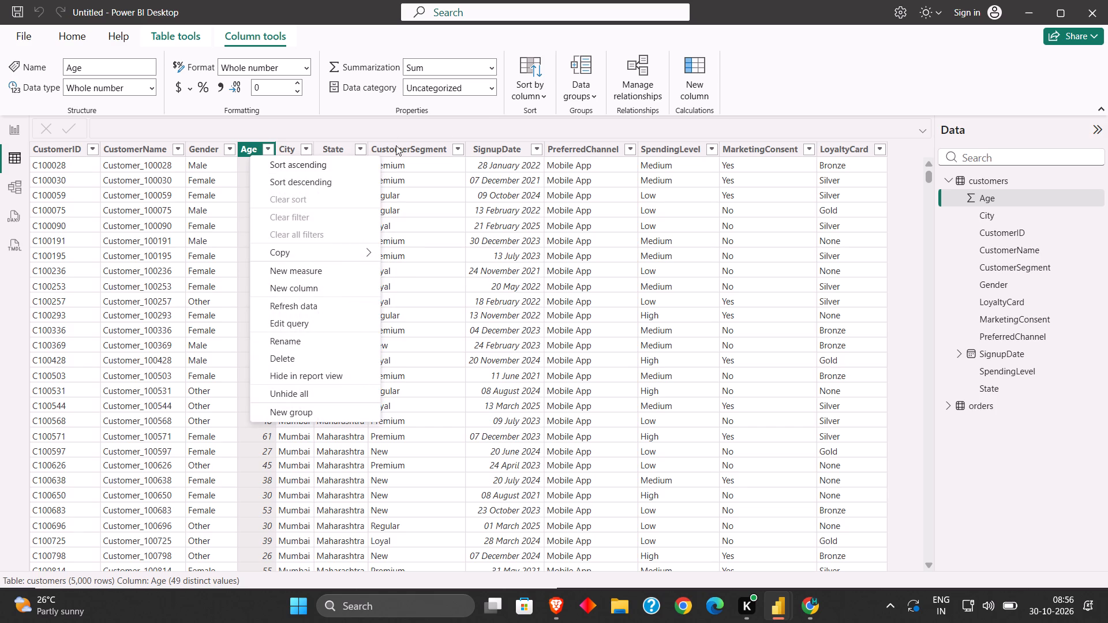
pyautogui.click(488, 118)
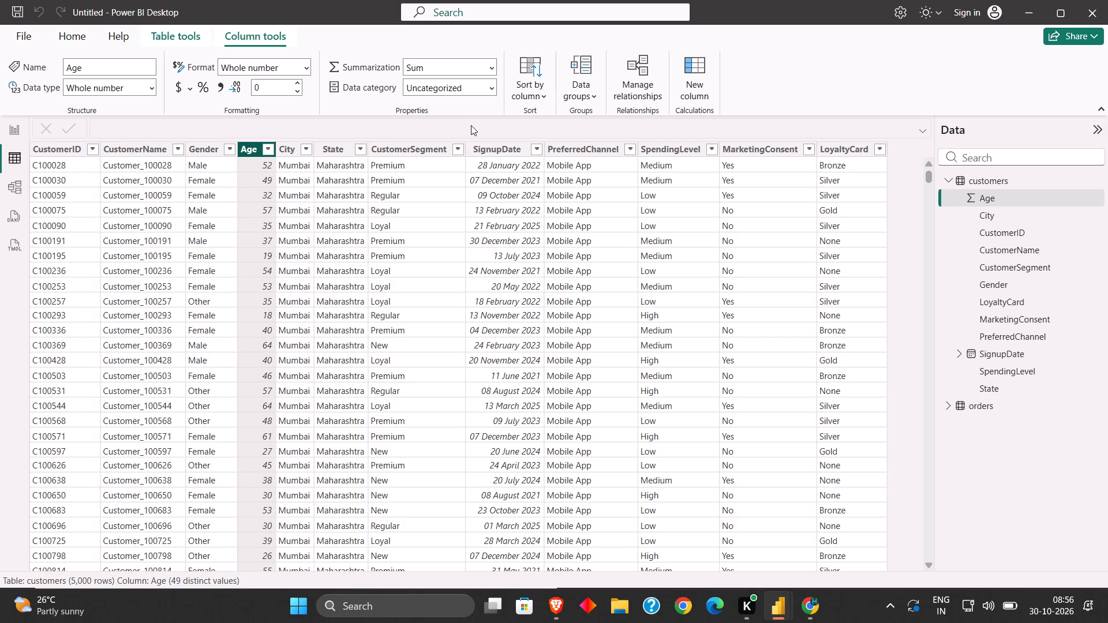
# Add a new calculated column to the customers table and begin its formula with the name Age_normalized.
pyautogui.click(92, 36)
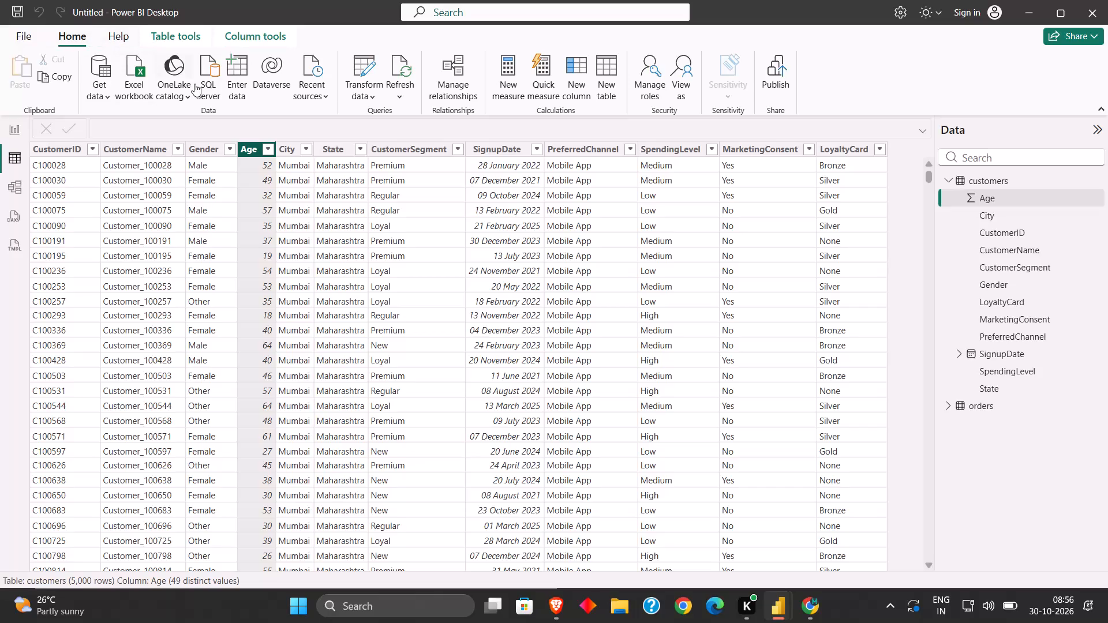
pyautogui.click(571, 87)
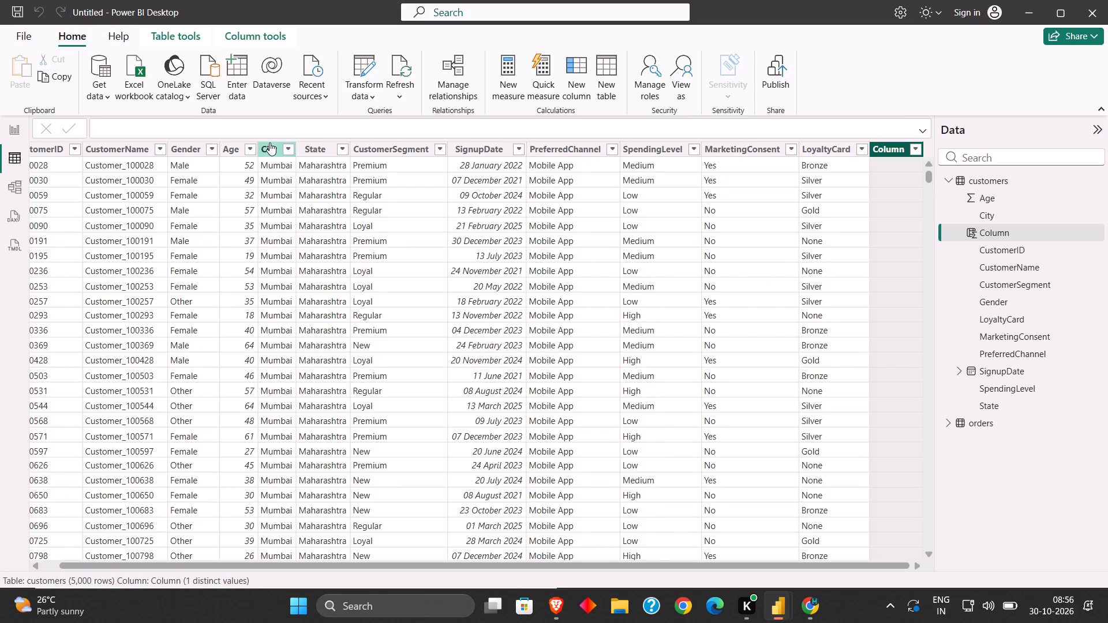
pyautogui.write('Ager')
pyautogui.press('BackSpace')
pyautogui.write('_notm')
pyautogui.press('BackSpace')
pyautogui.press('BackSpace')
pyautogui.write('rmalized')
pyautogui.press('space')
pyautogui.write('=')
pyautogui.press('space')
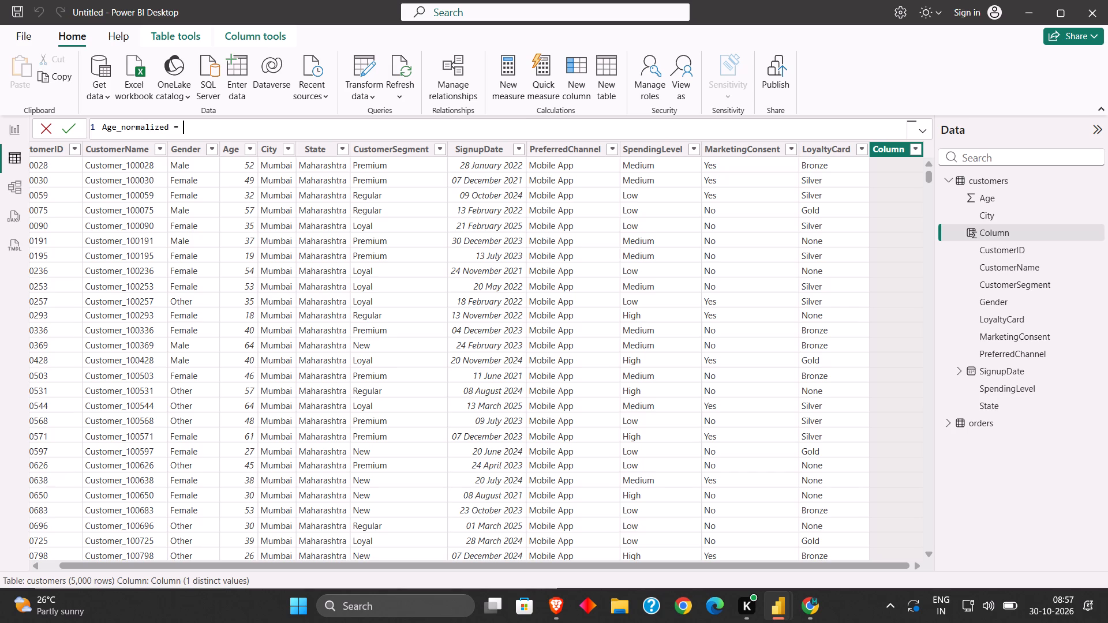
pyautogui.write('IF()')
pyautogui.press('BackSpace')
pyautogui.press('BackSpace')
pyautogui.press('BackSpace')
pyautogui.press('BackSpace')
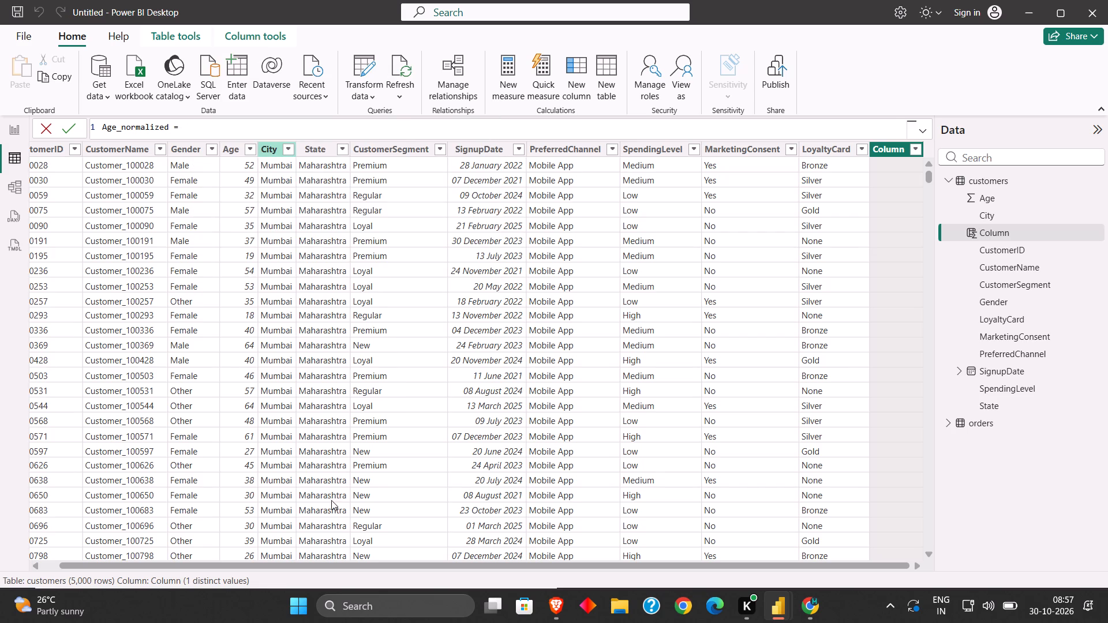
# Start the Age_normalized formula with an IF function whose condition tests customers[Age] = 0.
pyautogui.scroll(-7, 333, 485)
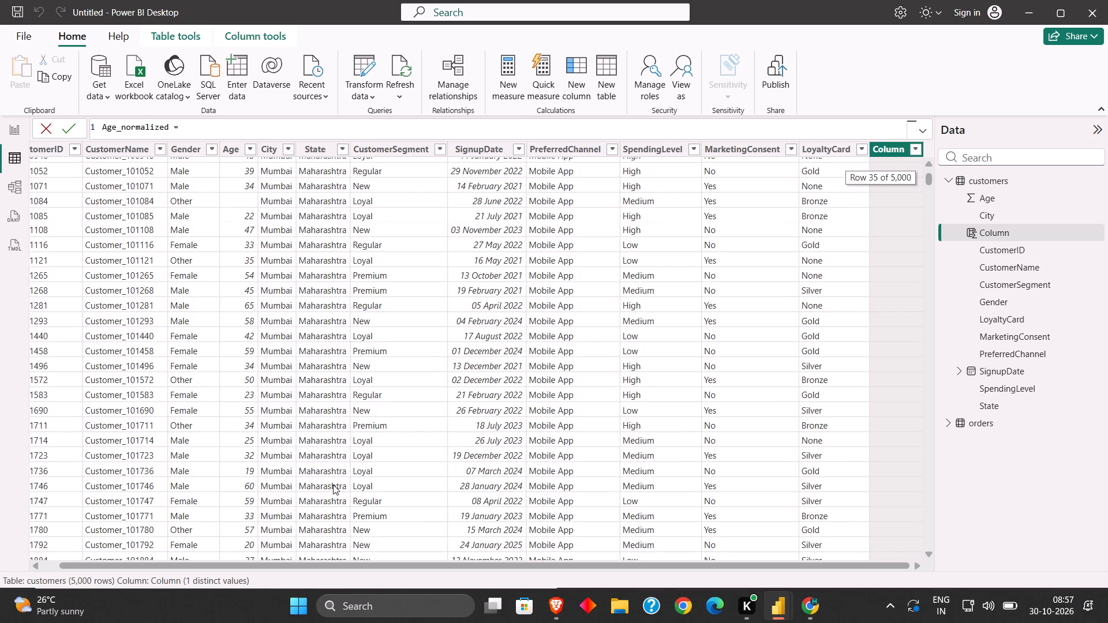
pyautogui.scroll(2, 333, 485)
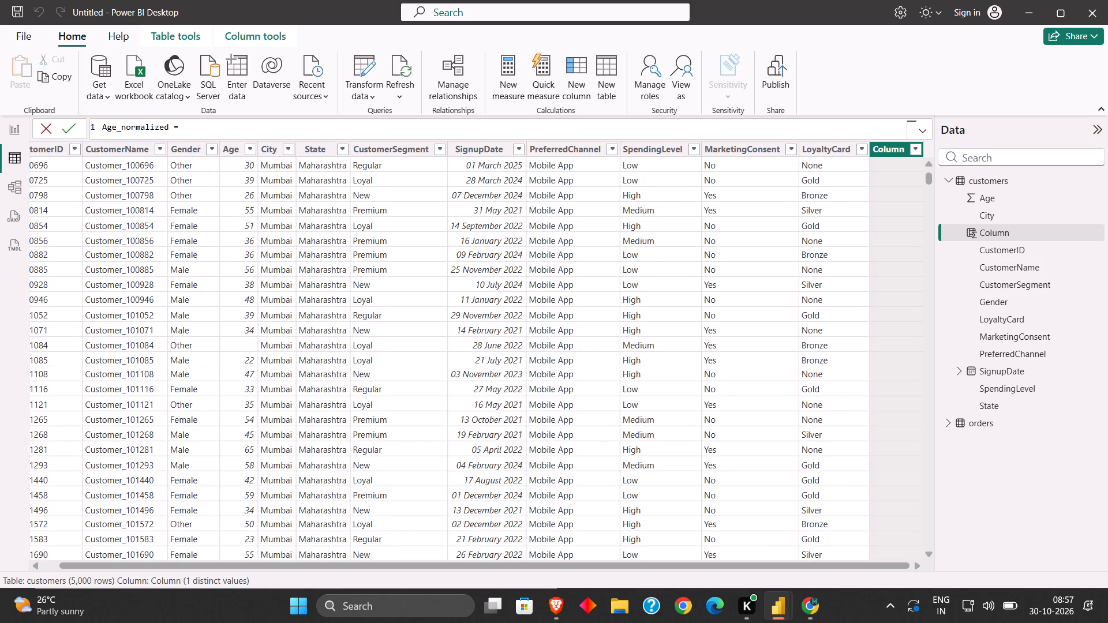
pyautogui.press('i')
pyautogui.press('BackSpace')
pyautogui.write('IF(')
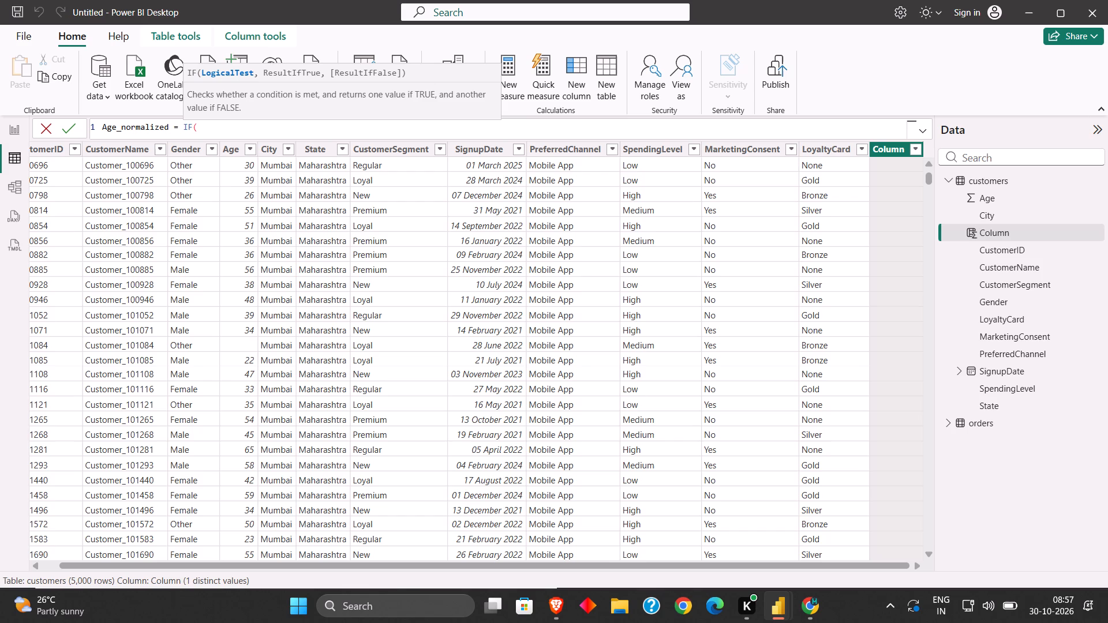
pyautogui.write('age')
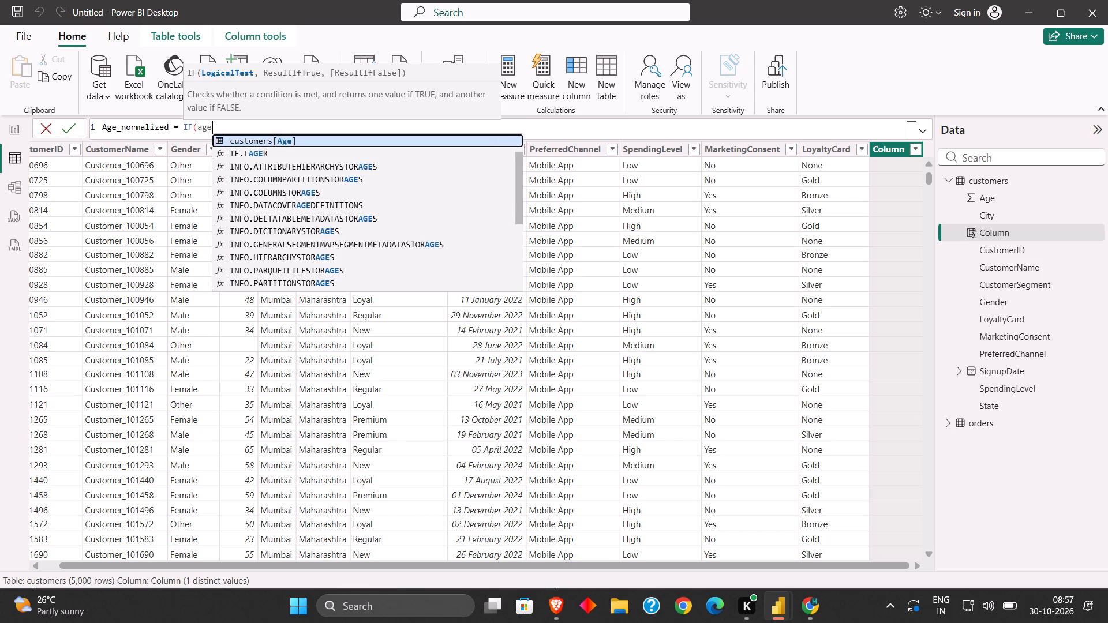
pyautogui.press('Return')
pyautogui.press('space')
pyautogui.write('=')
pyautogui.press('space')
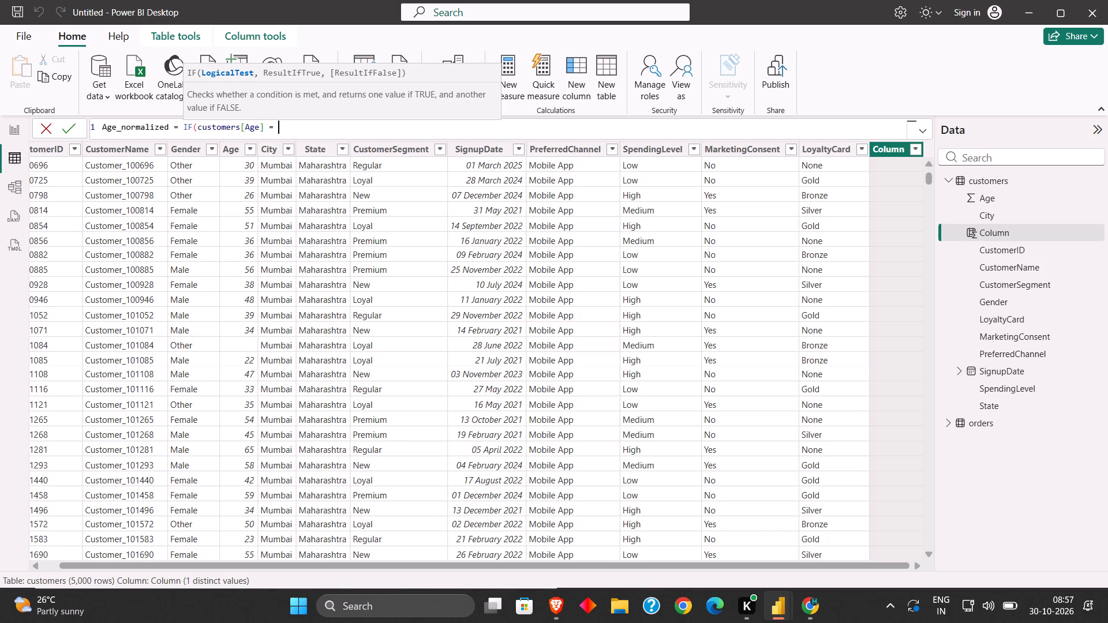
pyautogui.write('0')
pyautogui.press('space')
pyautogui.press('BackSpace')
pyautogui.write(',')
pyautogui.press('space')
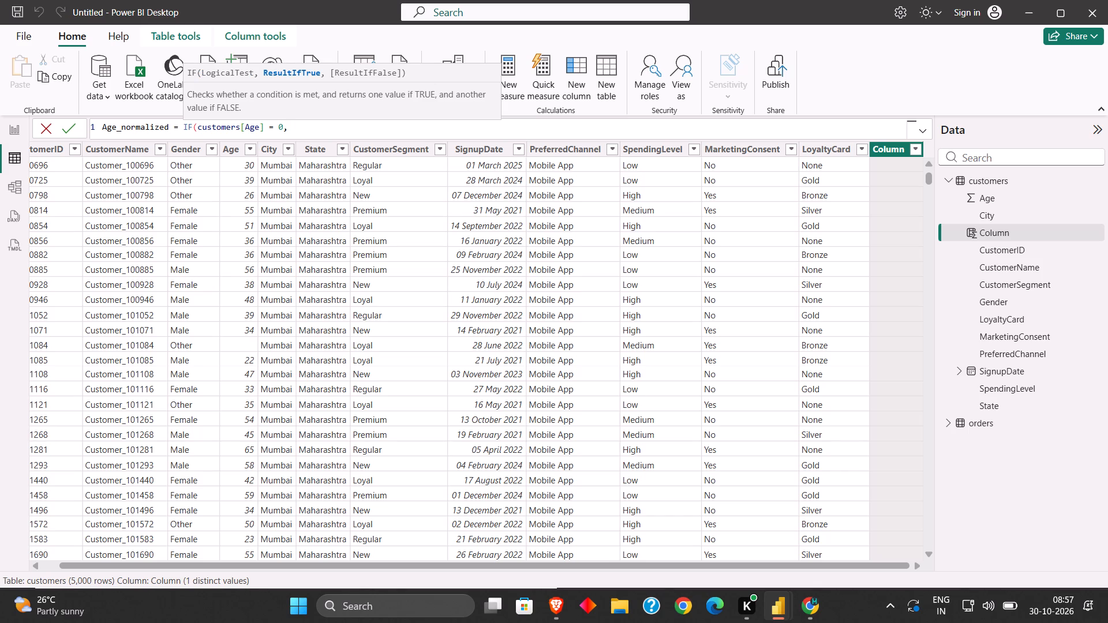
# Complete the IF with AVERAGE(customers[Age]) when true and customers[Age] otherwise, and commit the Age_normalized formula.
pyautogui.write('AVE')
pyautogui.press('Return')
pyautogui.press('Down')
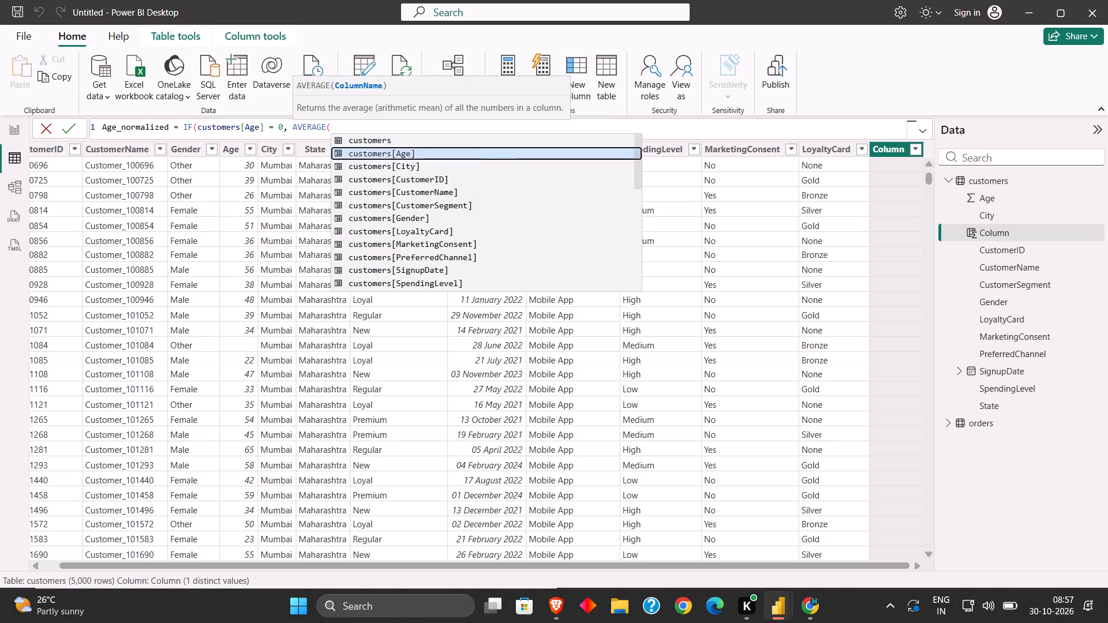
pyautogui.press('Return')
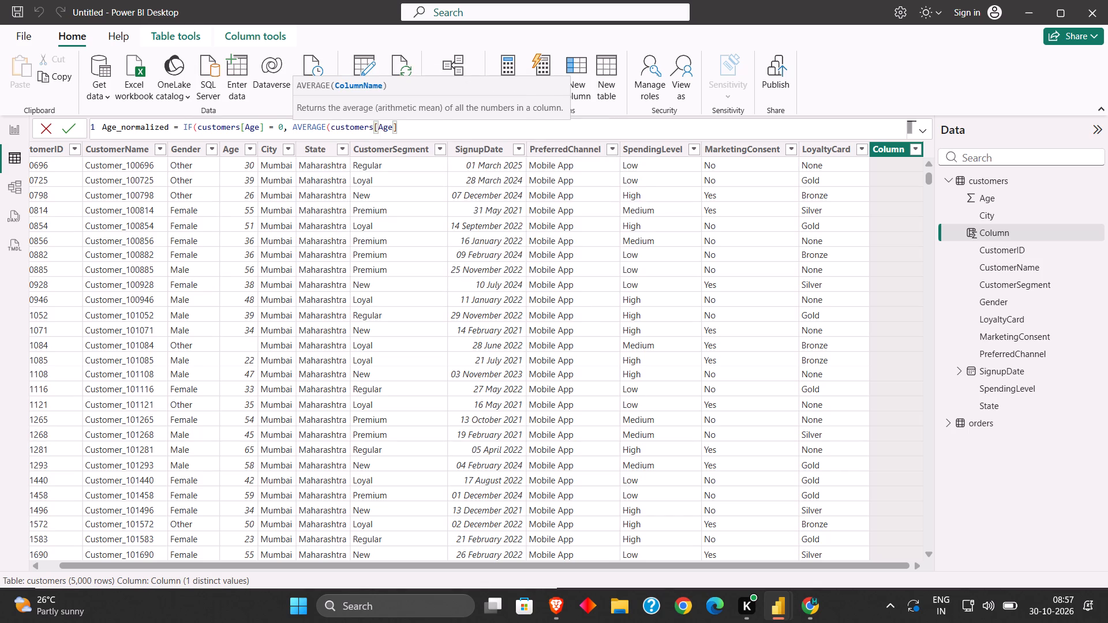
pyautogui.hotkey('shift', ')')
pyautogui.write(',')
pyautogui.press('space')
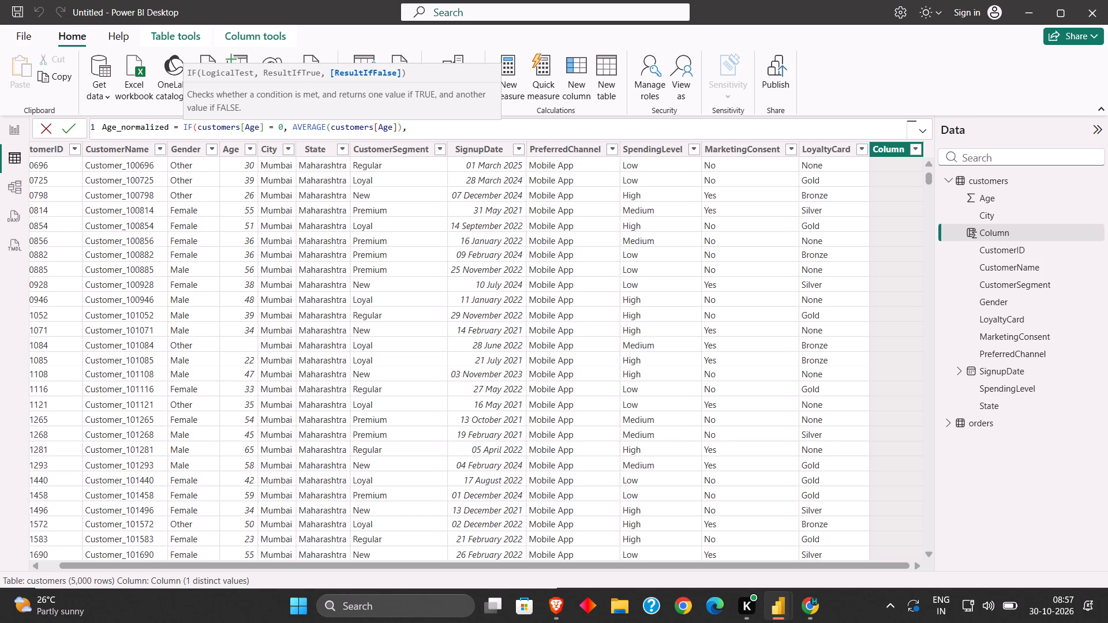
pyautogui.write('cus')
pyautogui.press('Down')
pyautogui.press('Down')
pyautogui.press('Return')
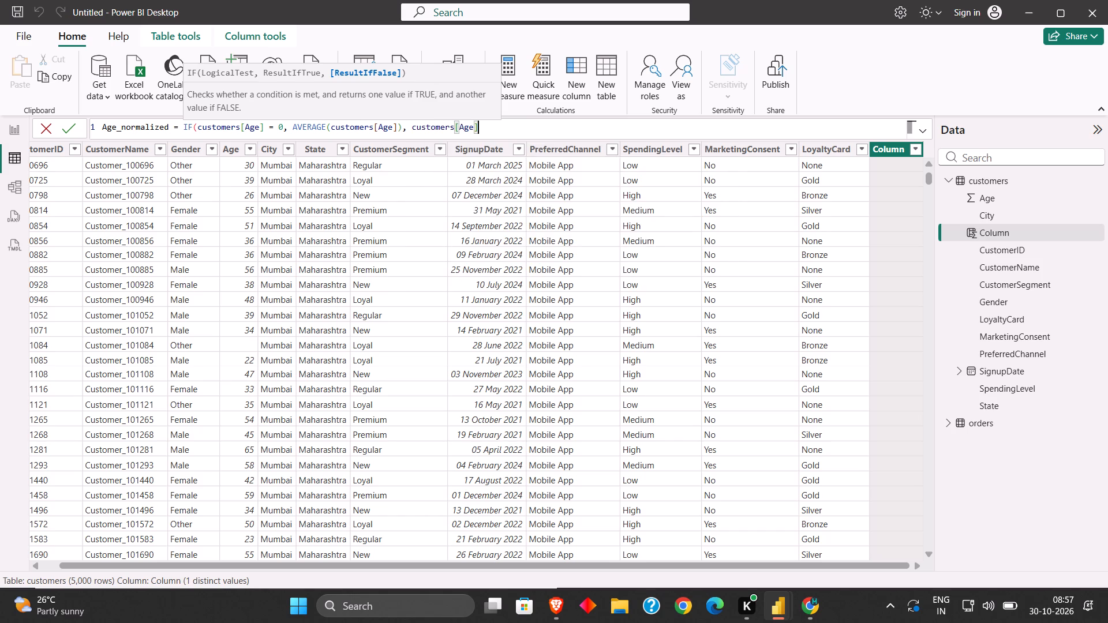
pyautogui.hotkey('shift', ')')
pyautogui.press('Return')
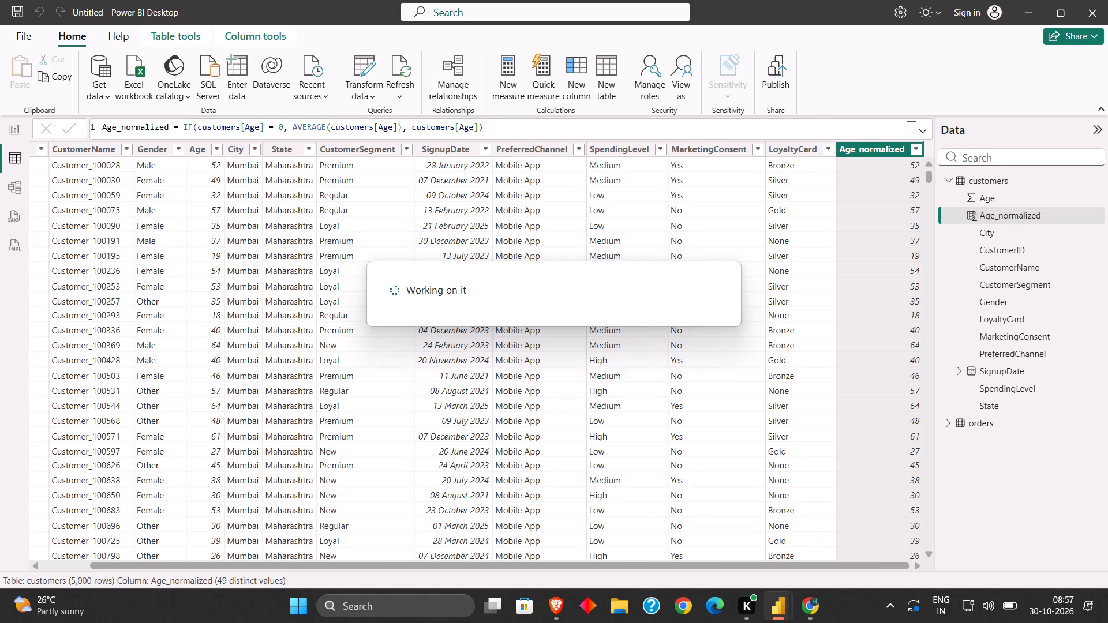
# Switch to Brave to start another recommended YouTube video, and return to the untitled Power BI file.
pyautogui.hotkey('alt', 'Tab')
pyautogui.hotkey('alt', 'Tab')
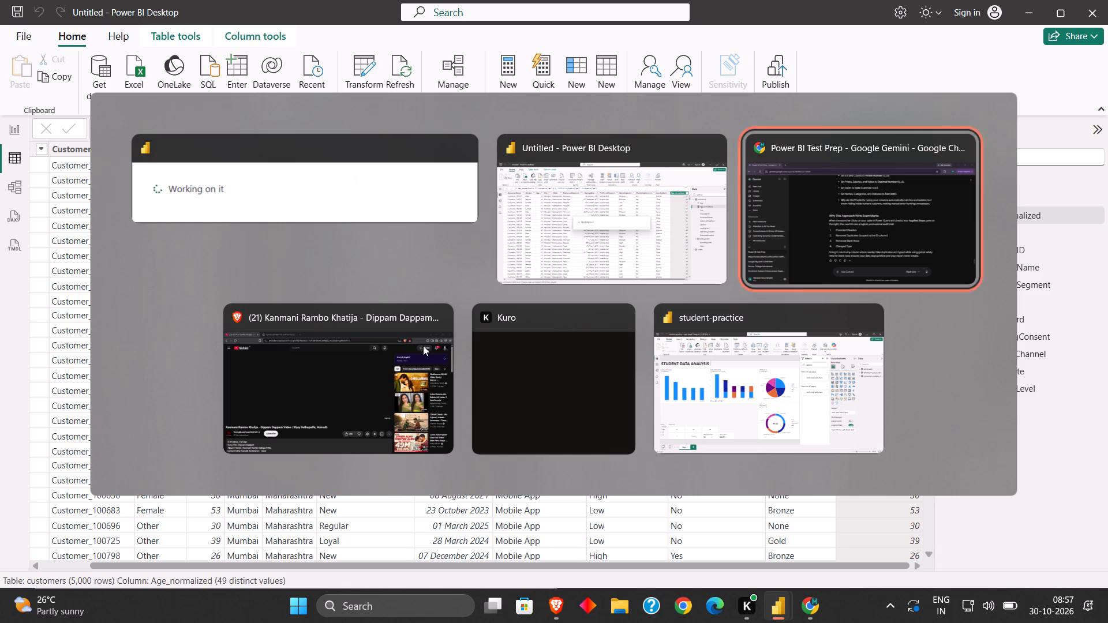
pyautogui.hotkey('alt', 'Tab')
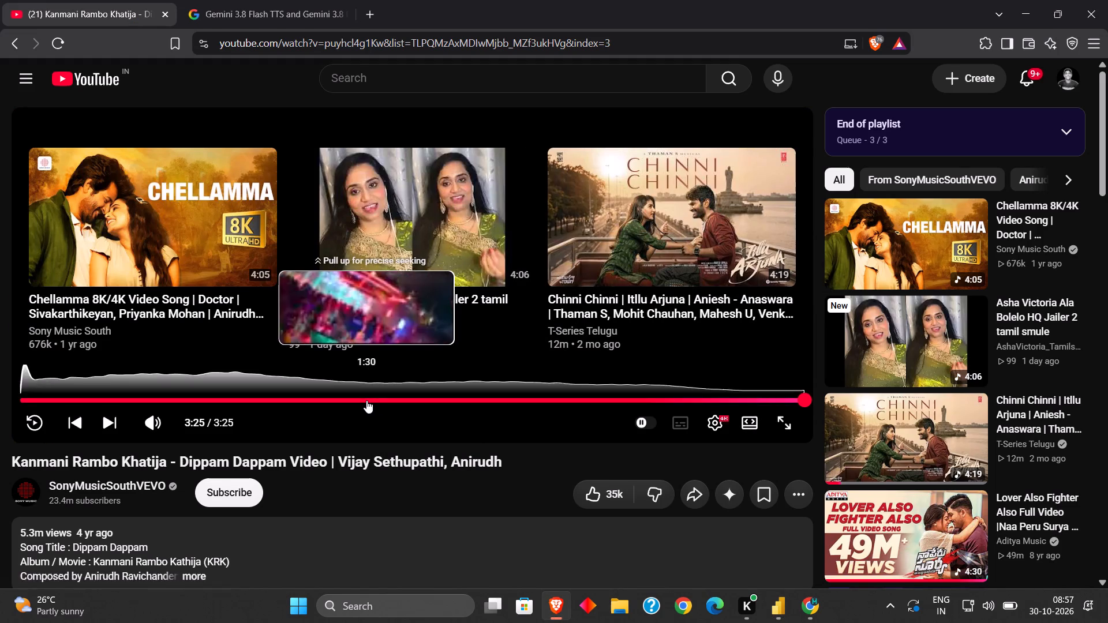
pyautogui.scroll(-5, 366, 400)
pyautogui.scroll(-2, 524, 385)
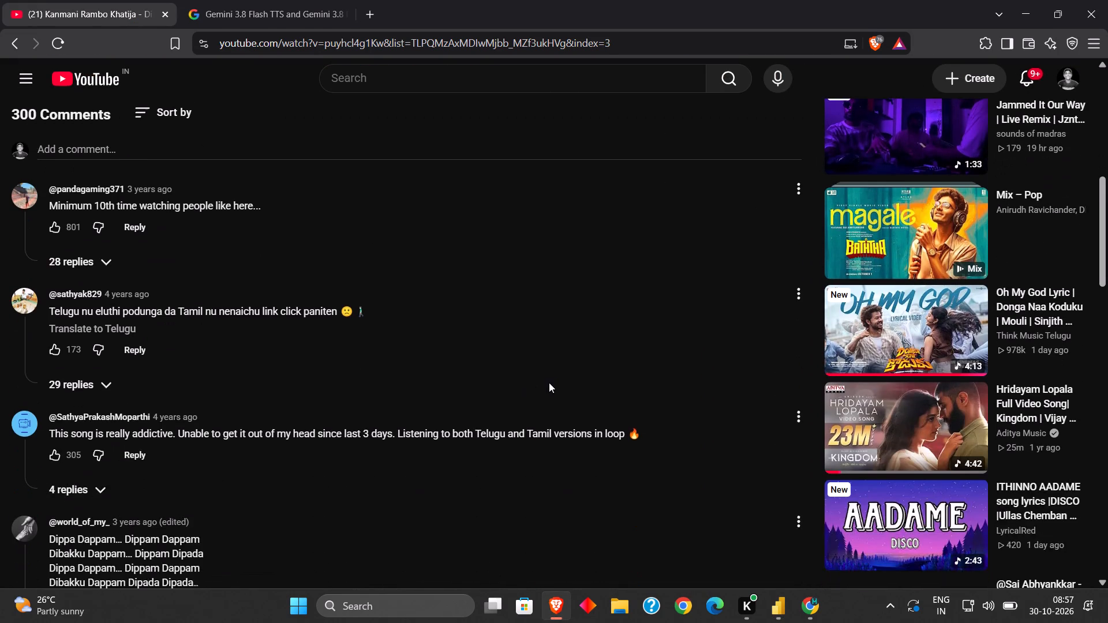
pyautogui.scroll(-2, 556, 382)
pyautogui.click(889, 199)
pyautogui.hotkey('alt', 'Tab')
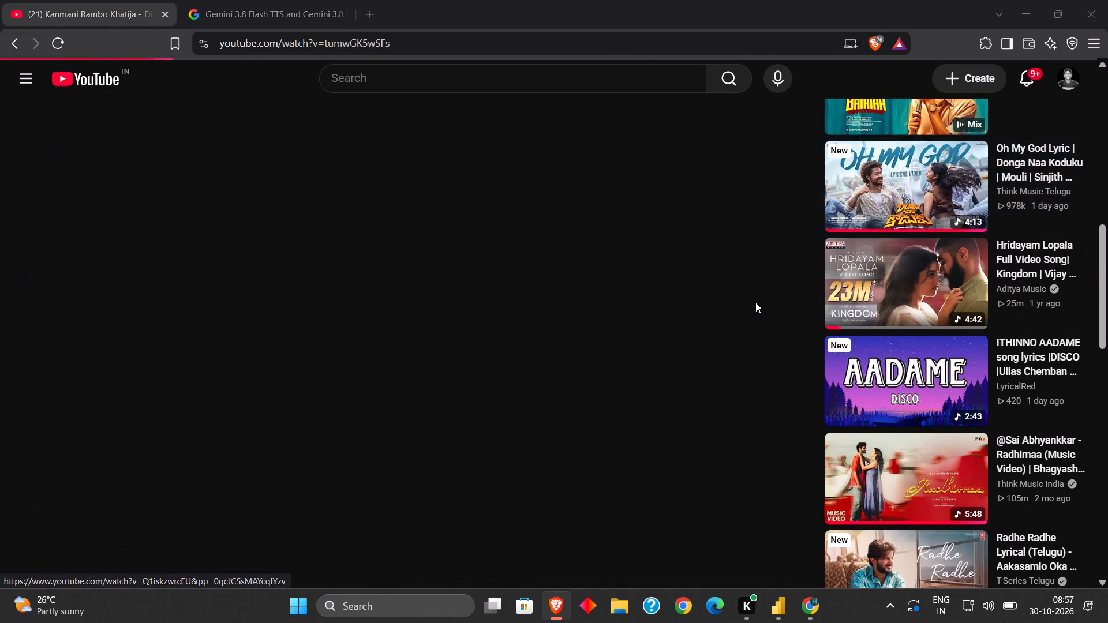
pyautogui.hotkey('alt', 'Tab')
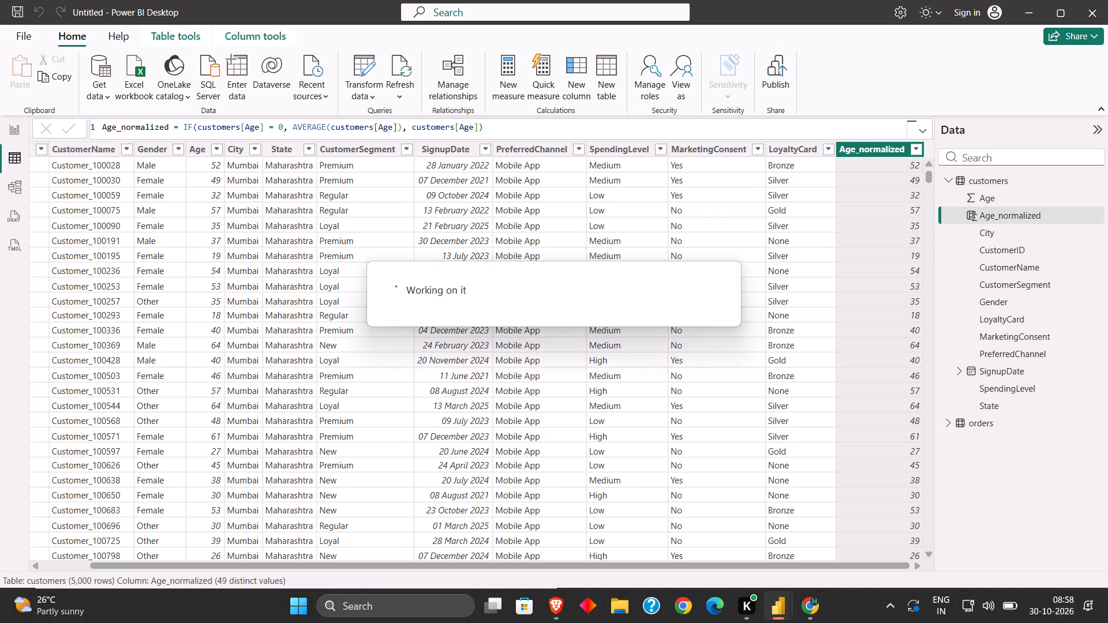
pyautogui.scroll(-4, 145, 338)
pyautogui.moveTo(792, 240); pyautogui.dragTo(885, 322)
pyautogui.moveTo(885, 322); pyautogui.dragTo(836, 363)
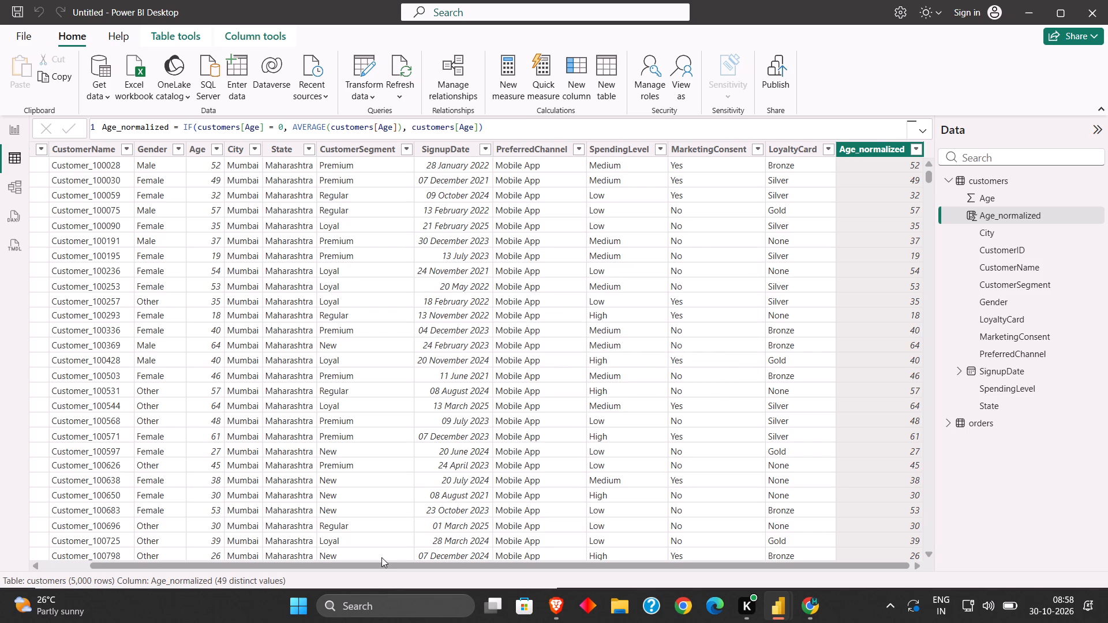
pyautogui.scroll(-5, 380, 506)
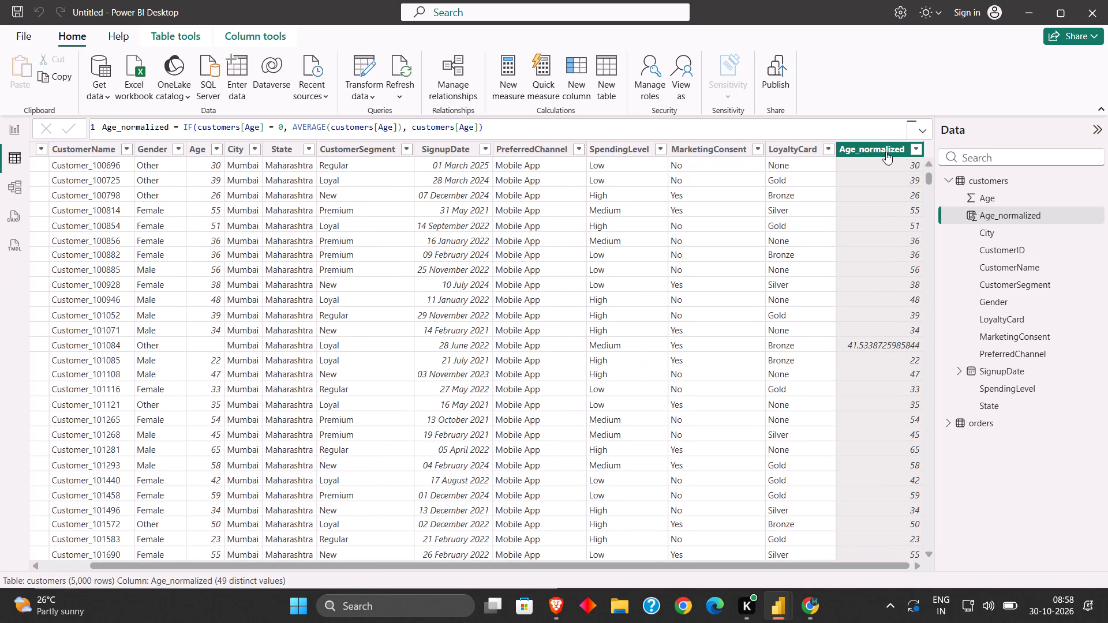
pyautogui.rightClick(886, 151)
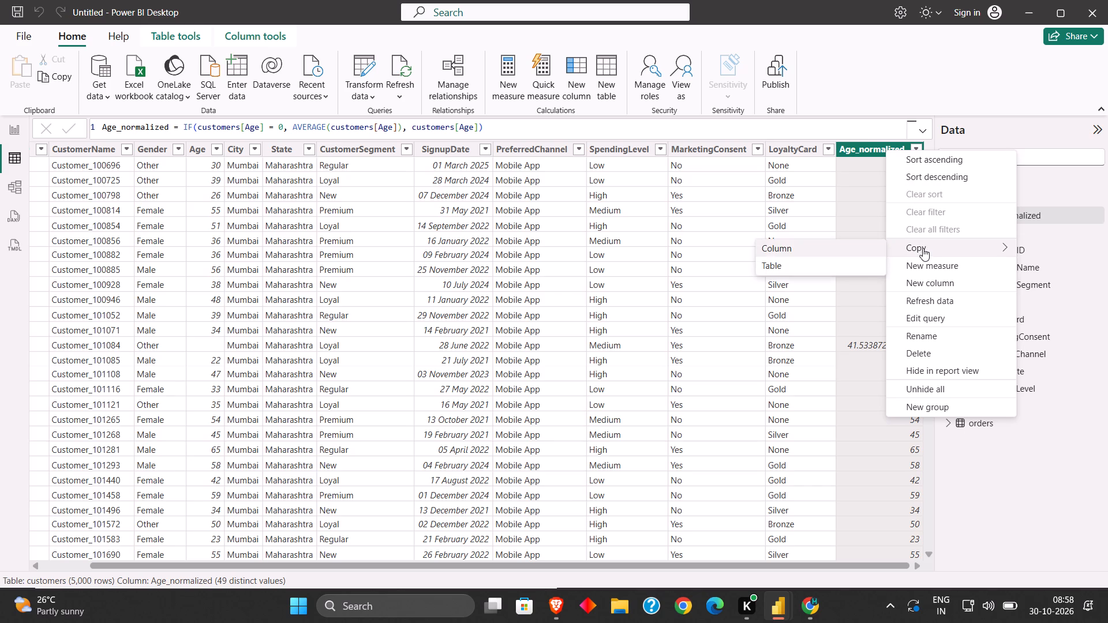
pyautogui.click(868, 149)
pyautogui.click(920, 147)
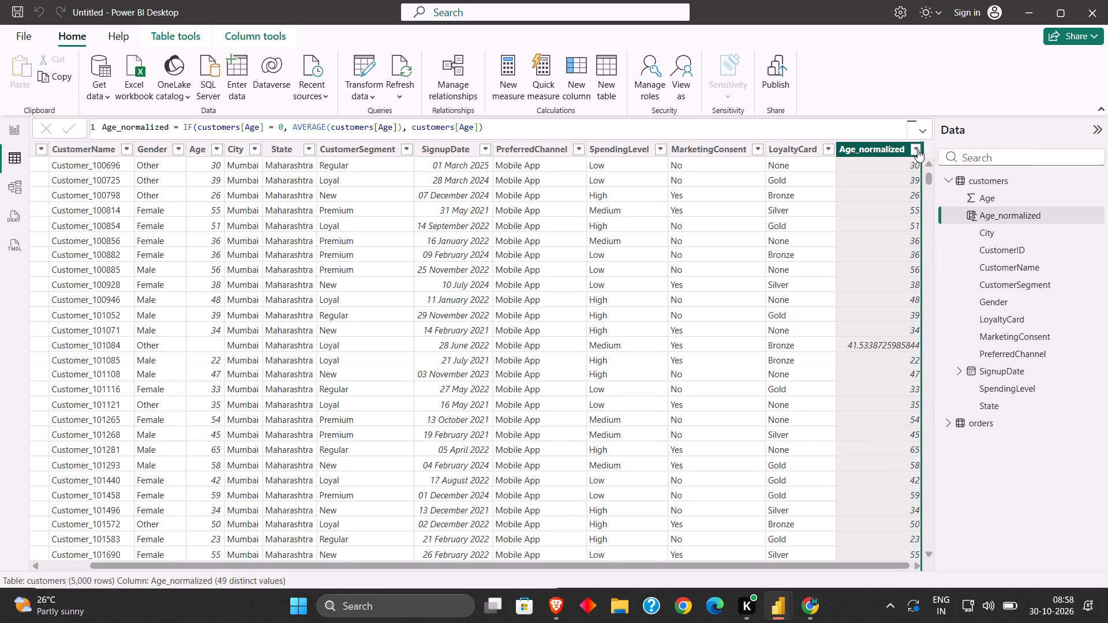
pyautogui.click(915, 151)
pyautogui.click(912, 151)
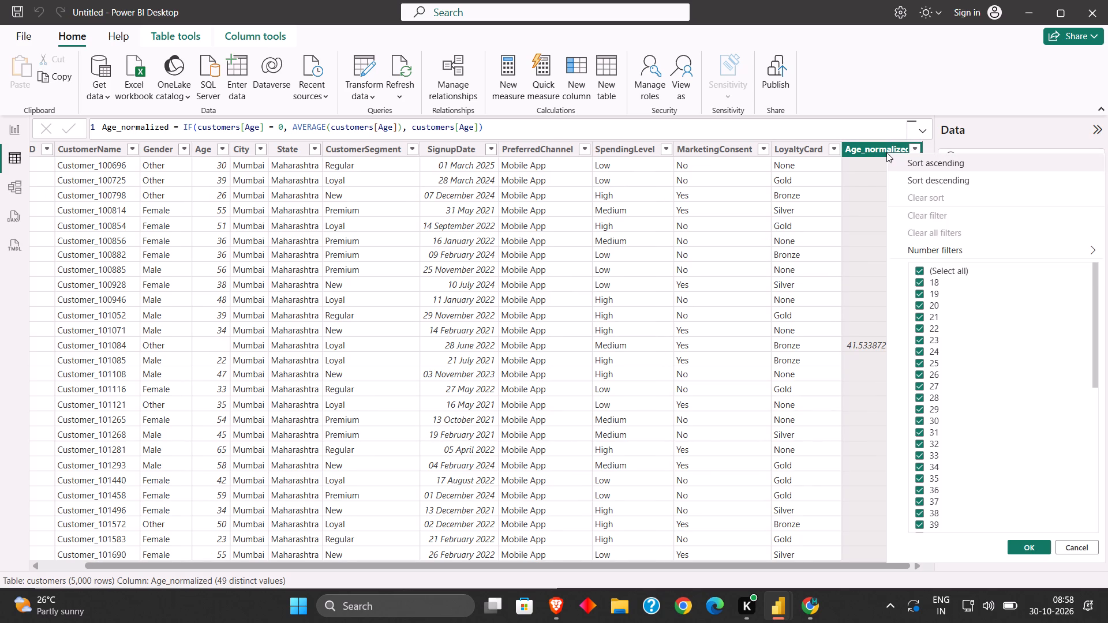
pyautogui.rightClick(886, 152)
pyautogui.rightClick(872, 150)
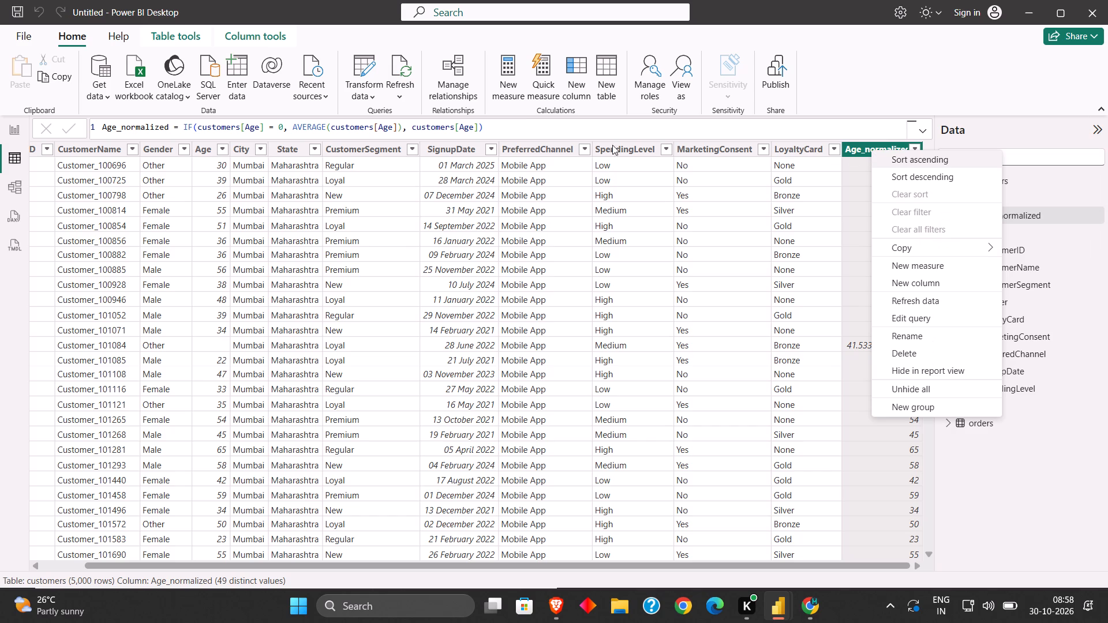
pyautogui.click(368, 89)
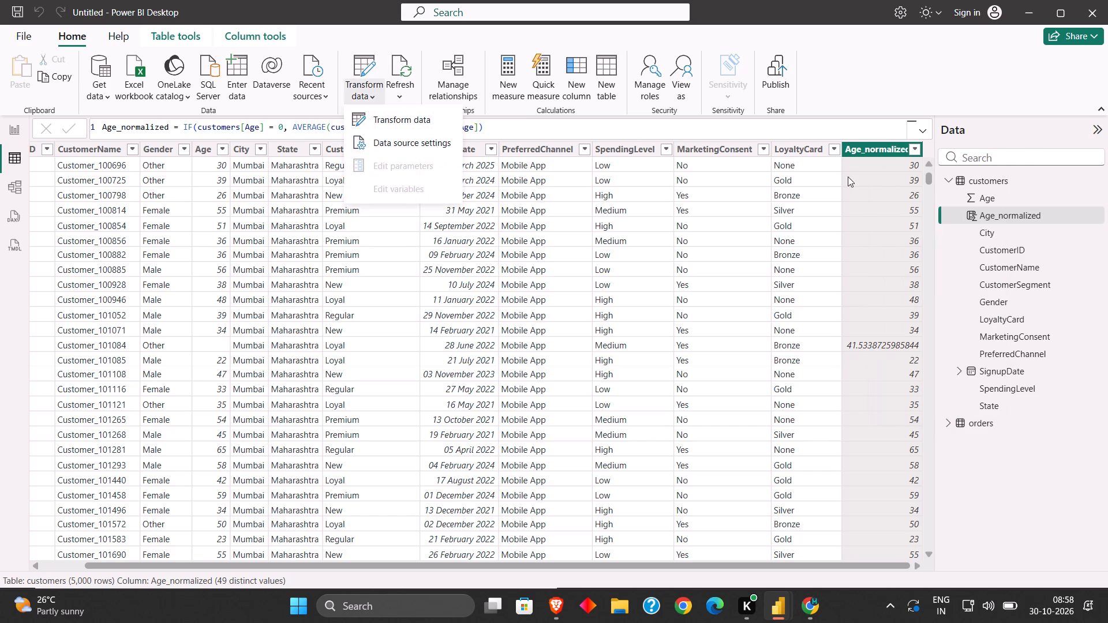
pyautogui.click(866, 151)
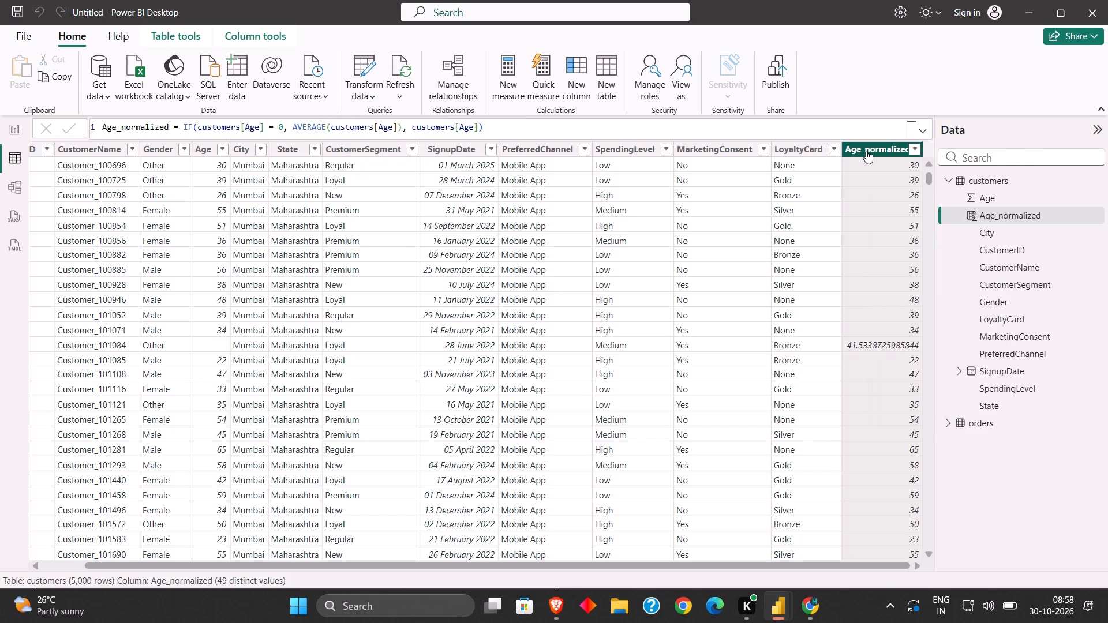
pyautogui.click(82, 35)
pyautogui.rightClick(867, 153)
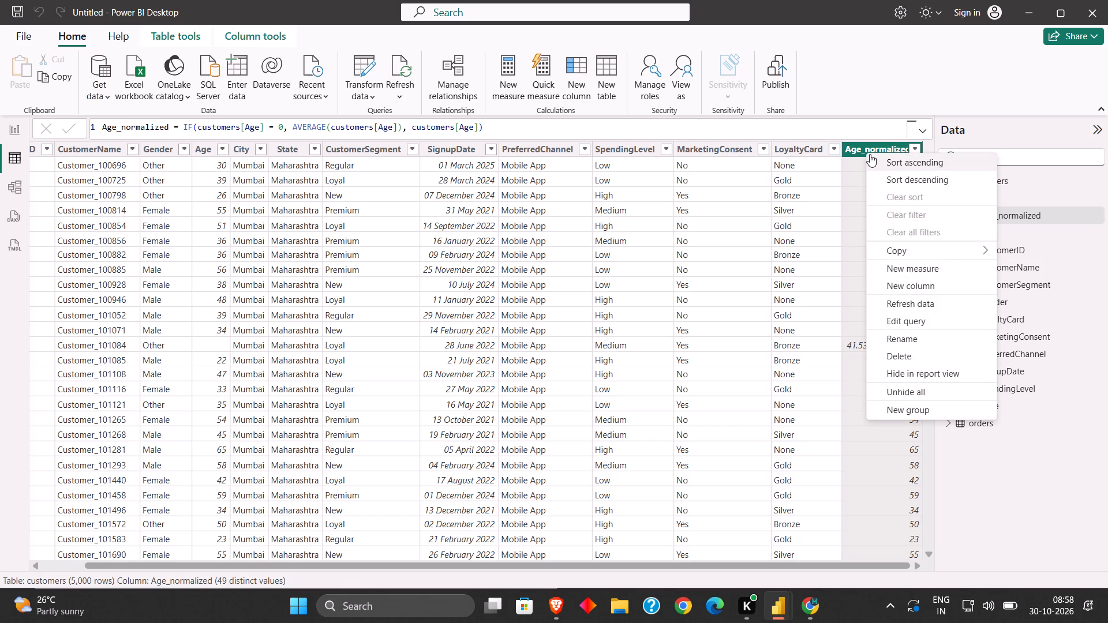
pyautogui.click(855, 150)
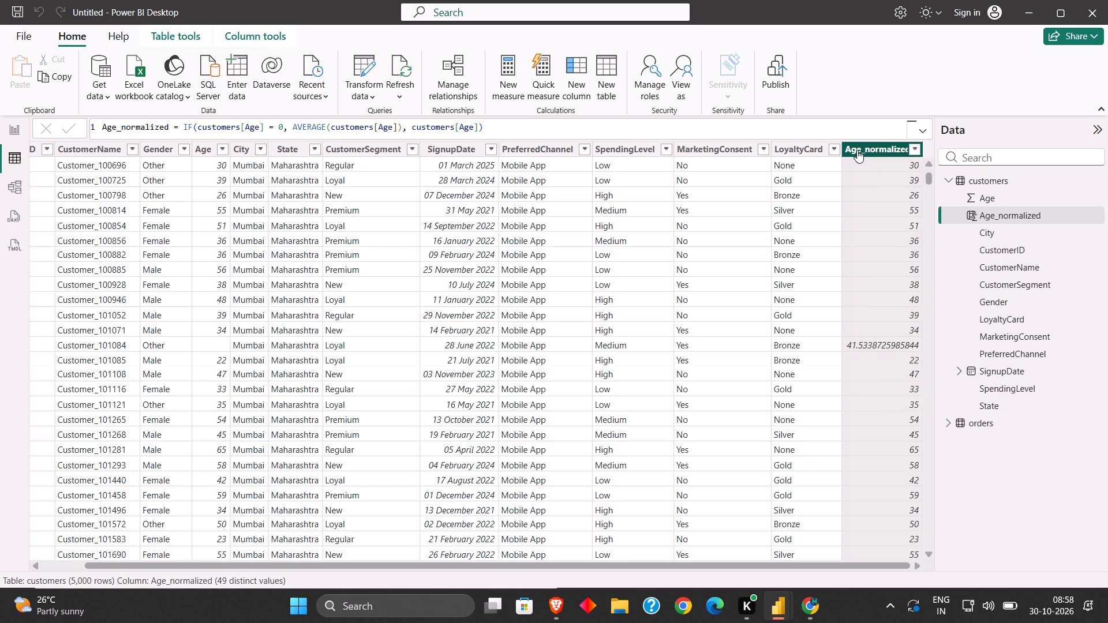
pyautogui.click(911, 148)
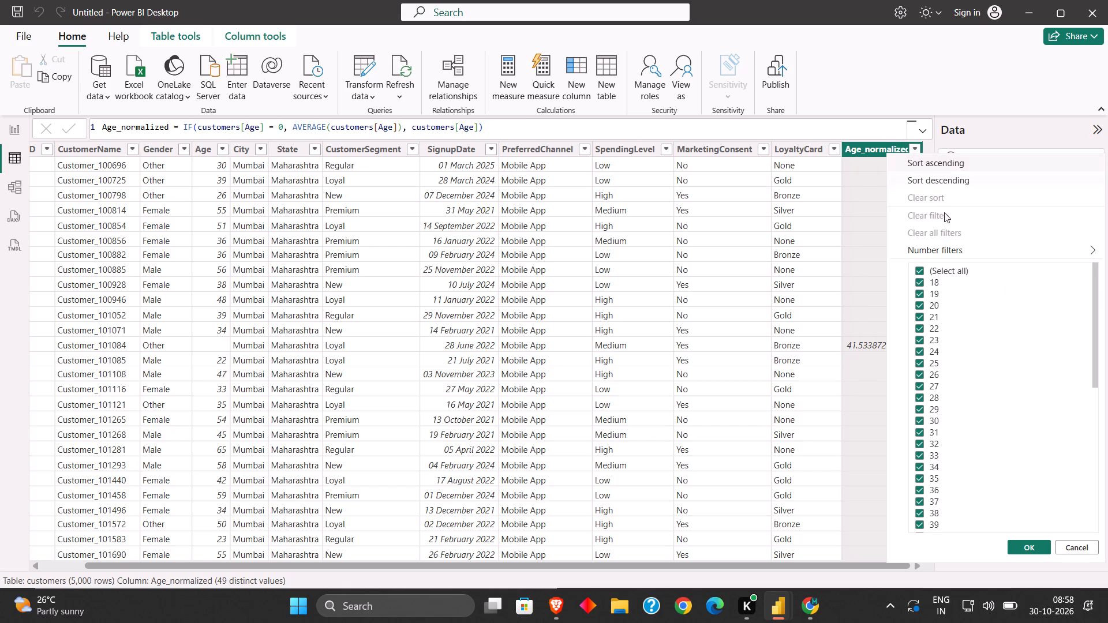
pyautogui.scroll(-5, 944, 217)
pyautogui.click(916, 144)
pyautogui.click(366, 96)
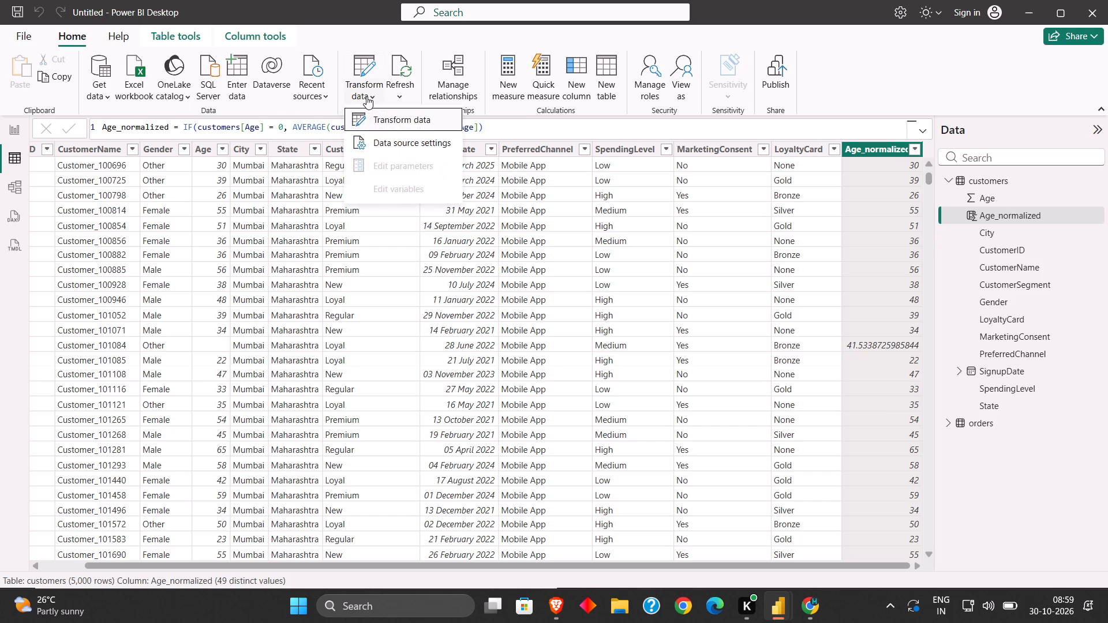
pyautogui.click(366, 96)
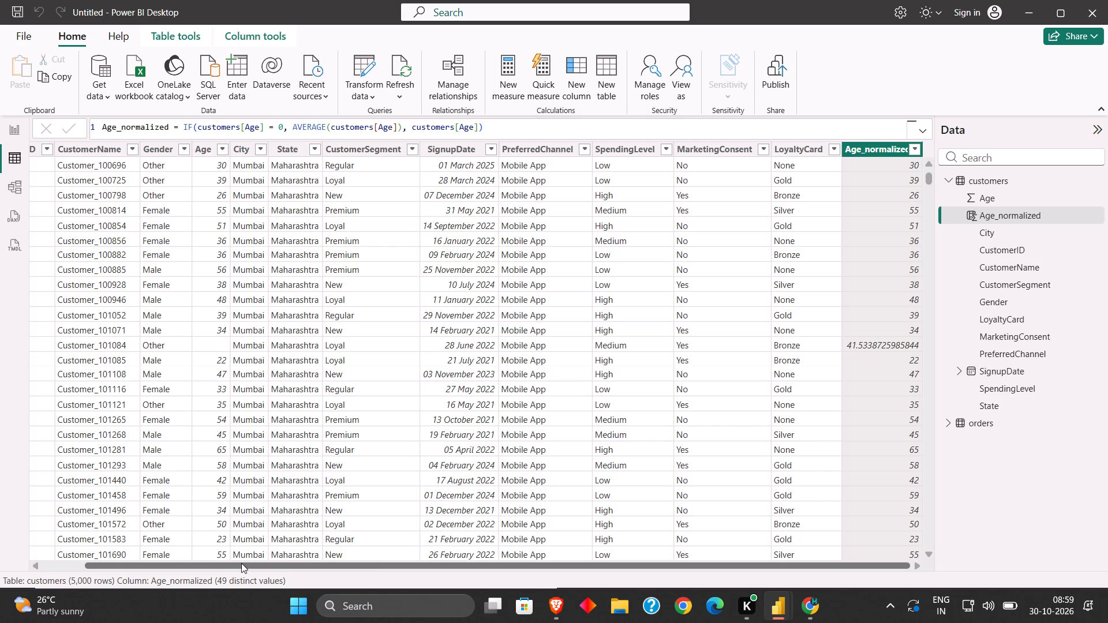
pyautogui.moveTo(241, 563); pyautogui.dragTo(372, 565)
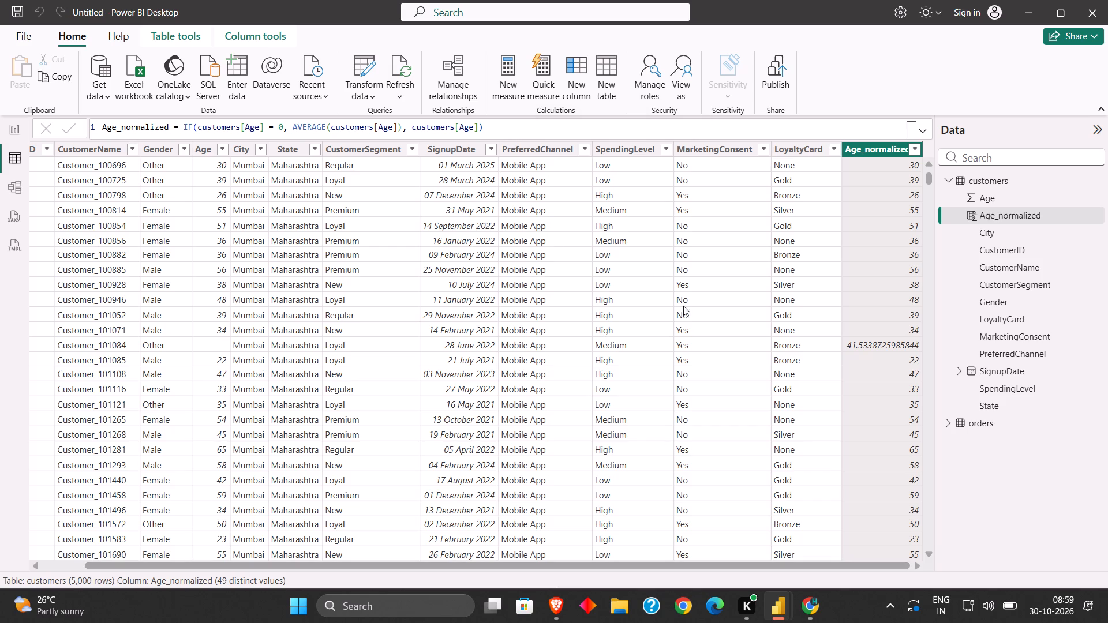
# Change the data type of the Age_normalized column to Whole number.
pyautogui.click(169, 33)
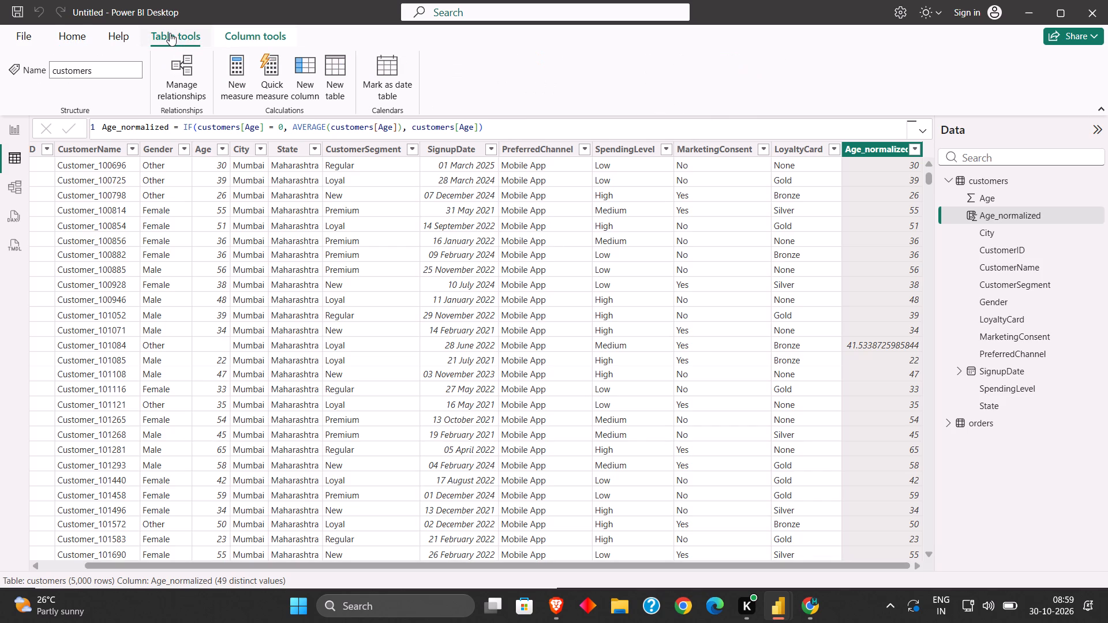
pyautogui.click(258, 33)
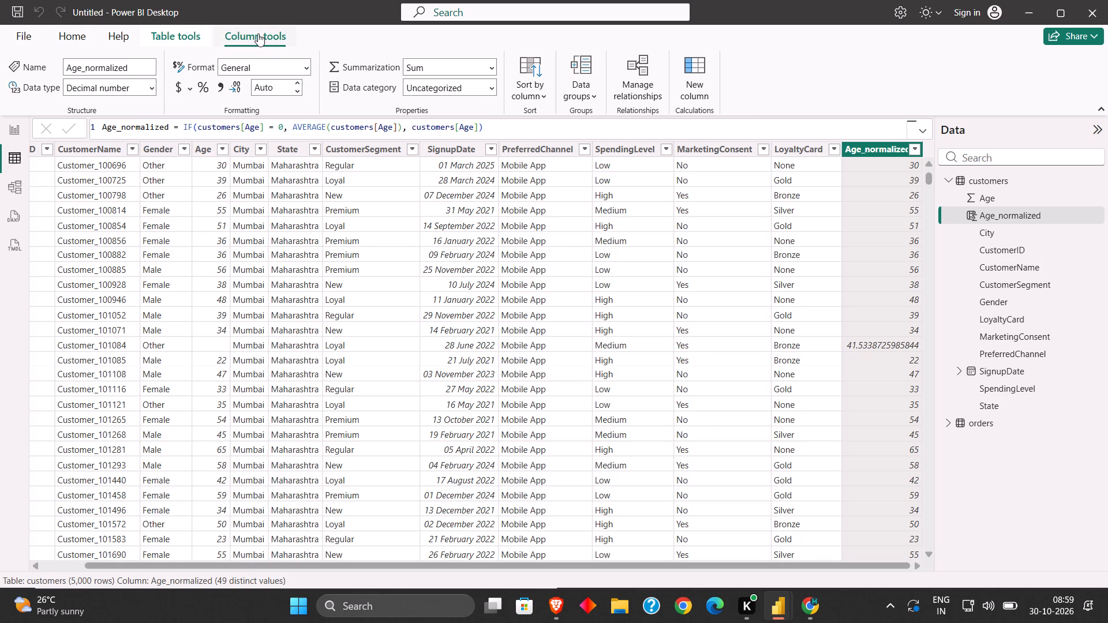
pyautogui.click(143, 86)
pyautogui.click(139, 101)
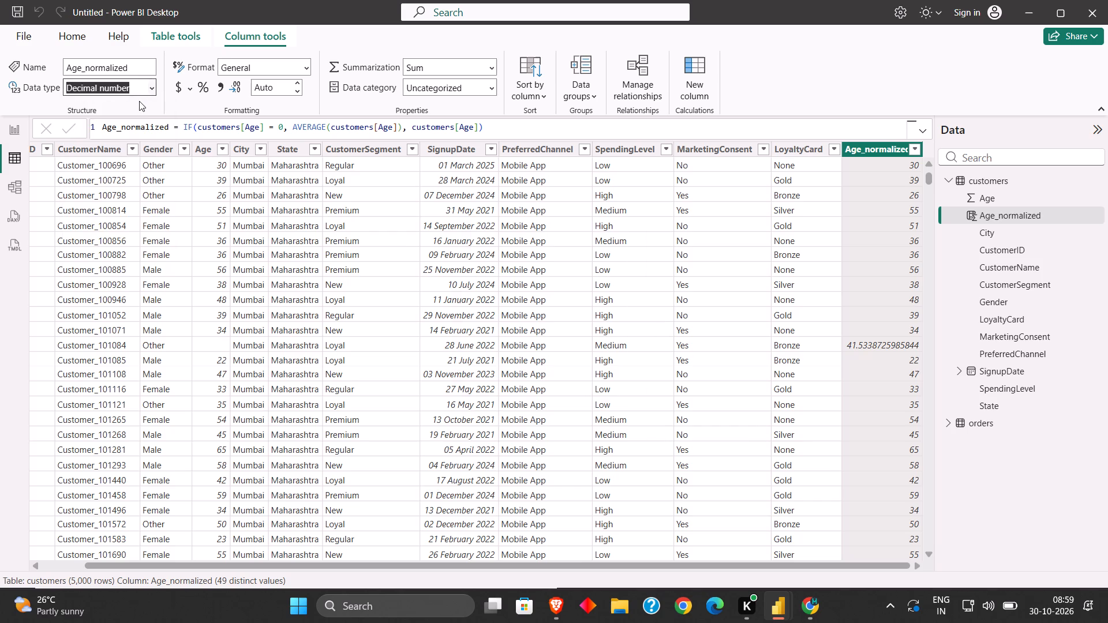
pyautogui.click(632, 363)
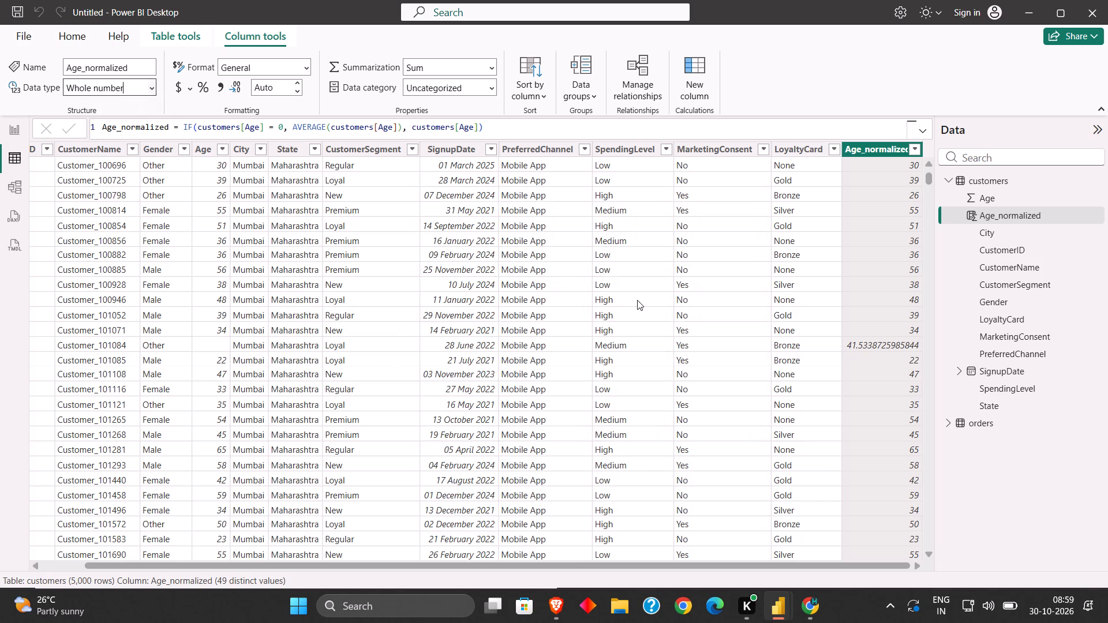
# Examine the opening records of the customers table, from CustomerID to LoyaltyCard, for missing values such as blank ages.
pyautogui.scroll(-3, 631, 307)
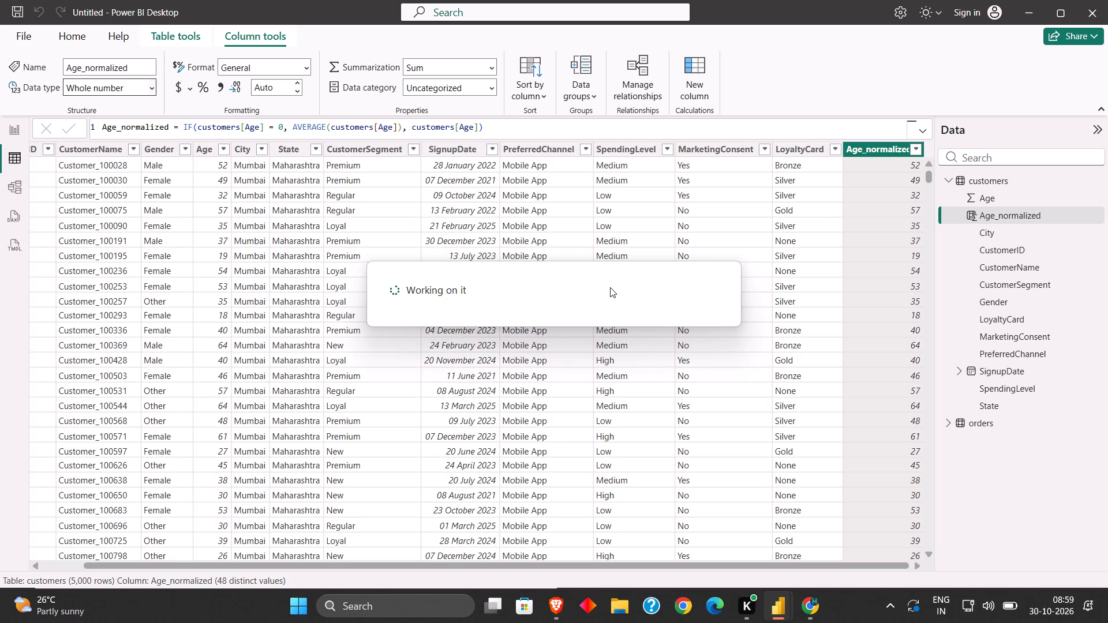
pyautogui.scroll(-2, 539, 483)
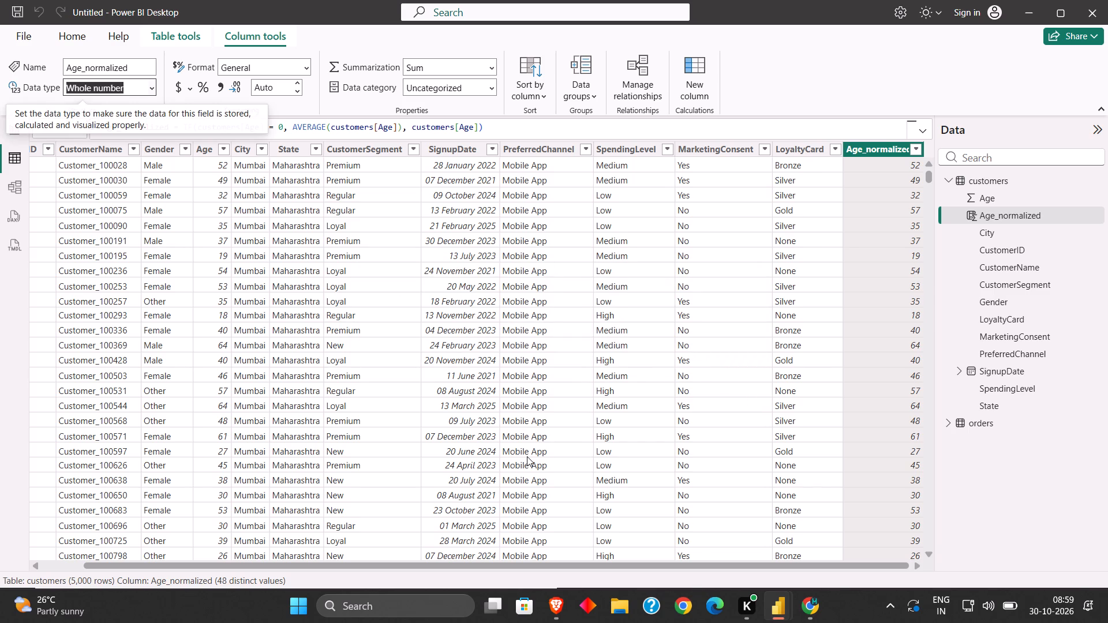
pyautogui.moveTo(521, 564); pyautogui.dragTo(265, 561)
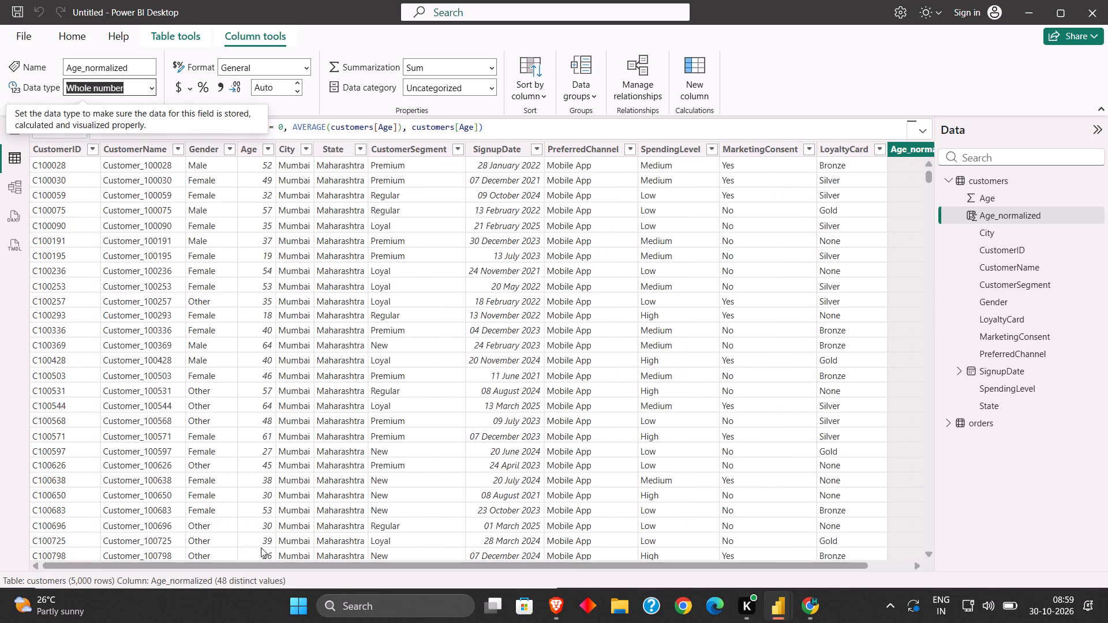
pyautogui.scroll(-15, 288, 442)
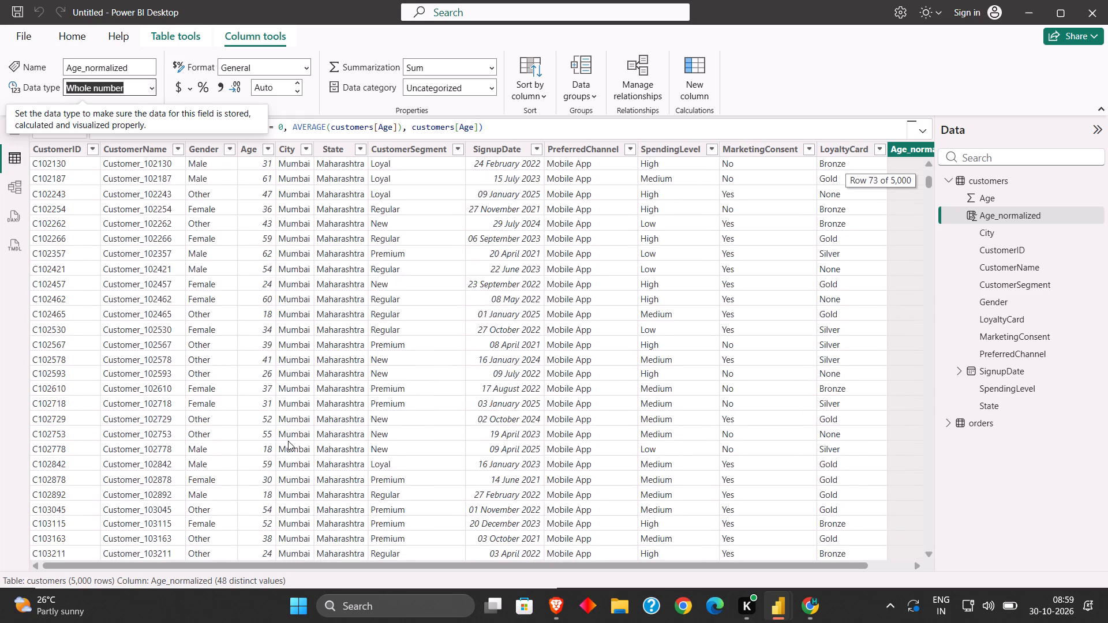
pyautogui.scroll(-6, 288, 441)
pyautogui.scroll(5, 288, 440)
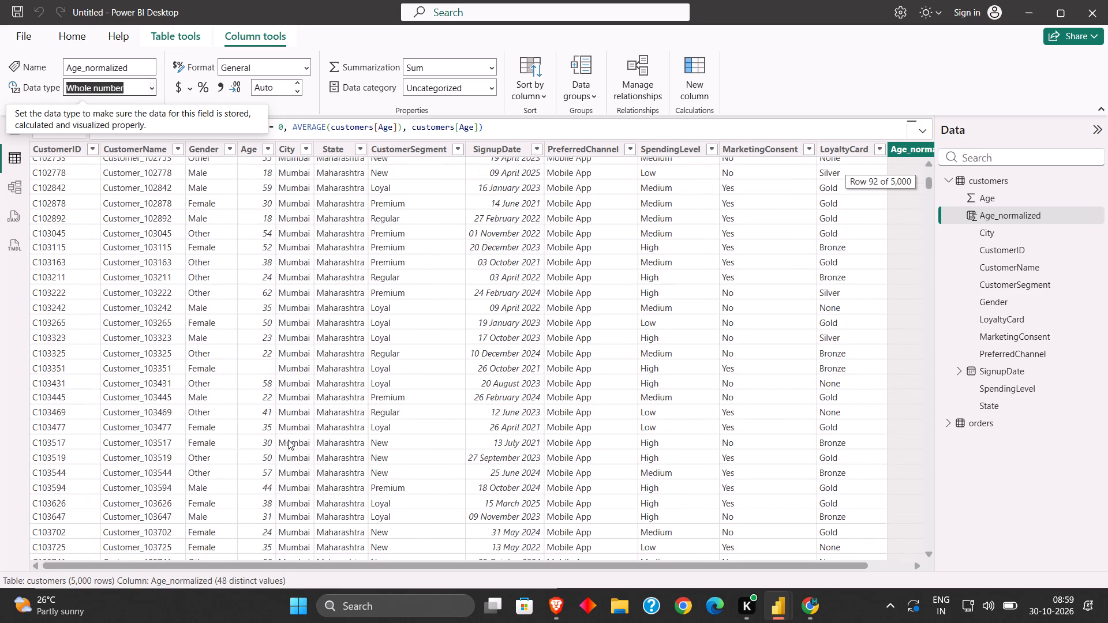
pyautogui.scroll(2, 288, 440)
pyautogui.scroll(-1, 288, 440)
pyautogui.scroll(5, 288, 440)
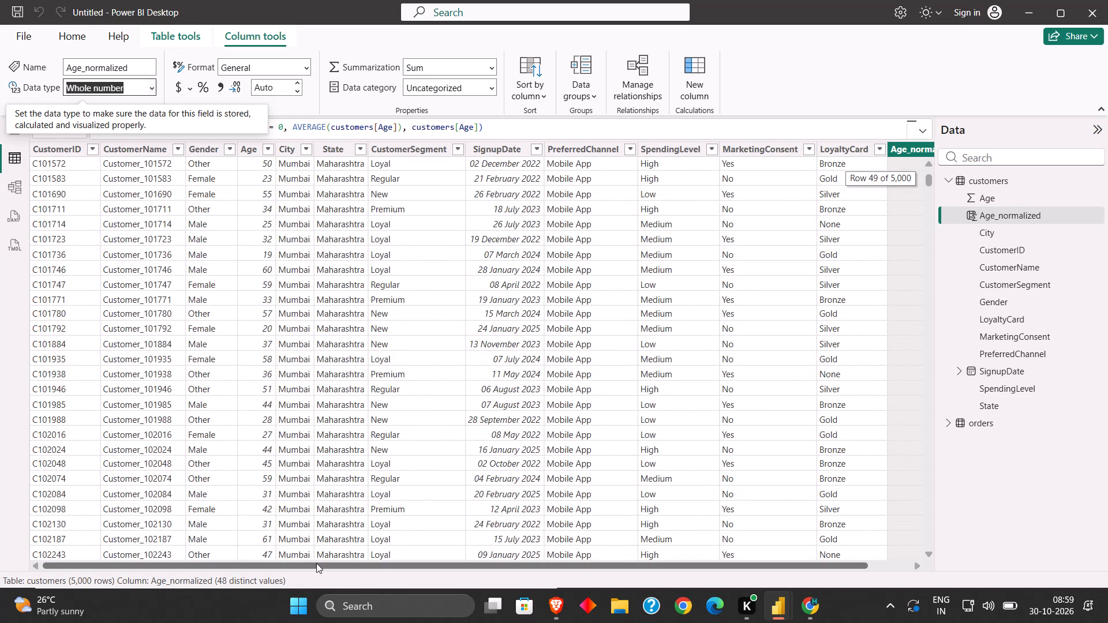
pyautogui.moveTo(316, 563); pyautogui.dragTo(279, 575)
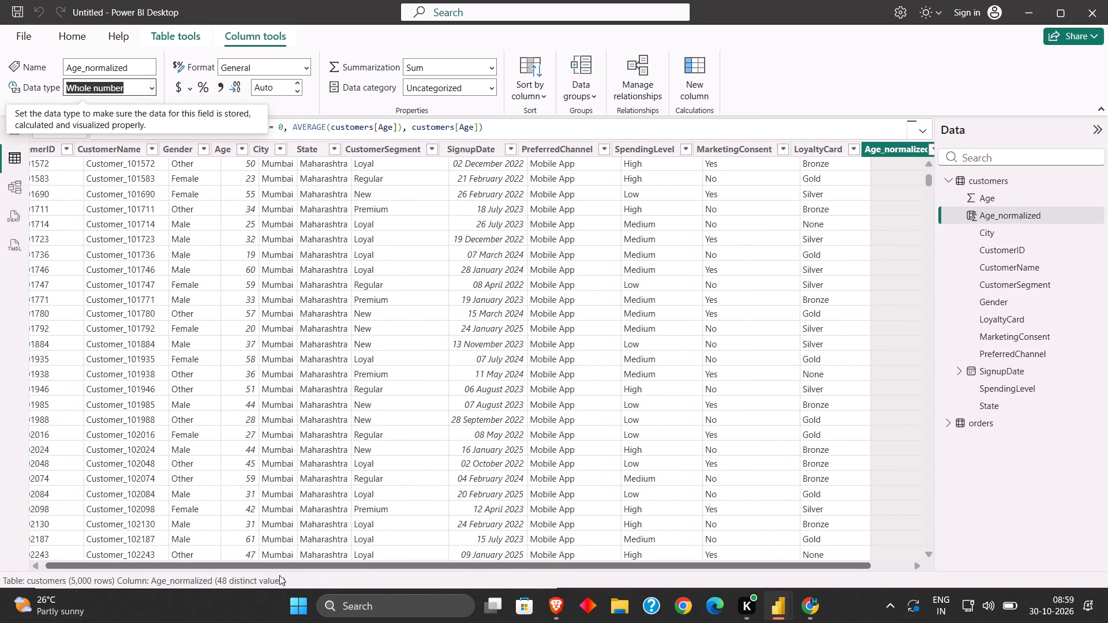
pyautogui.moveTo(279, 575); pyautogui.dragTo(259, 550)
pyautogui.scroll(-1, 290, 438)
pyautogui.scroll(4, 290, 438)
pyautogui.scroll(-7, 290, 438)
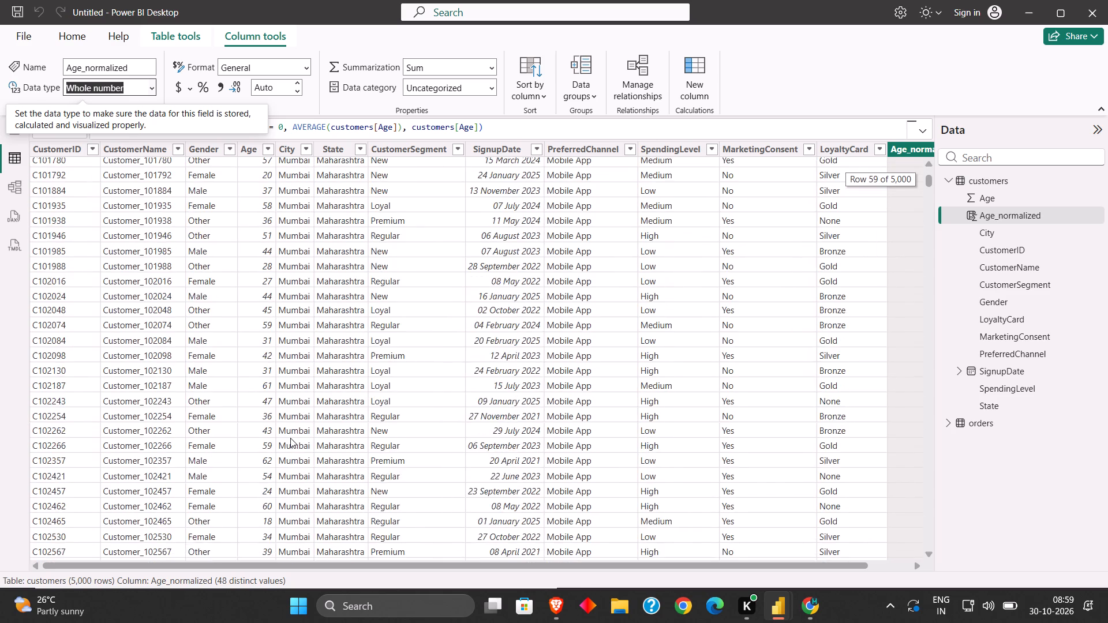
pyautogui.scroll(11, 290, 438)
pyautogui.scroll(2, 359, 447)
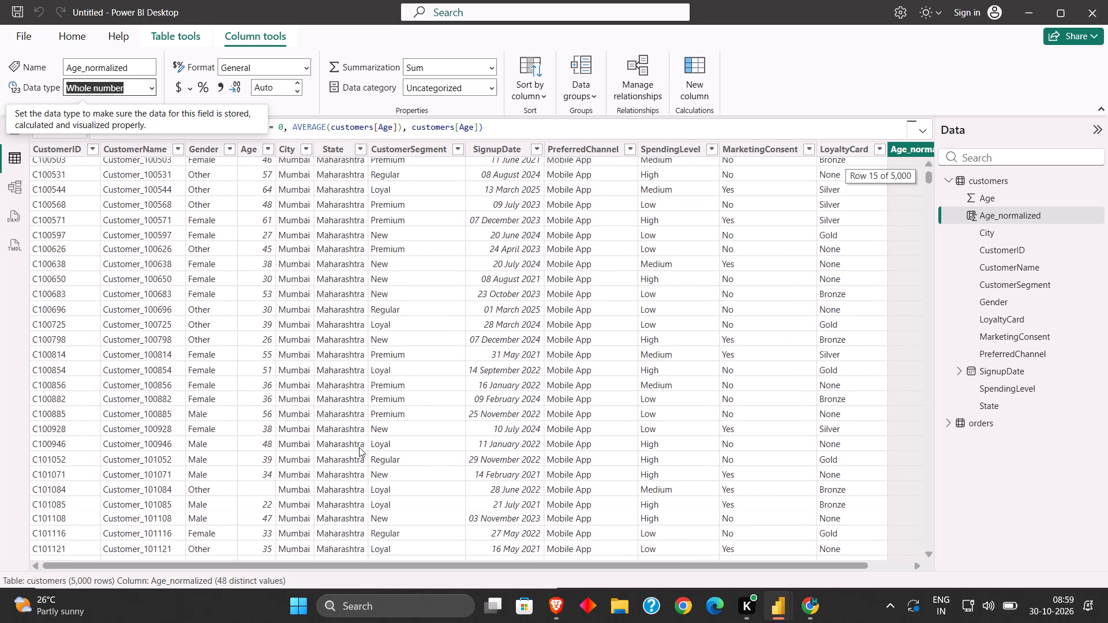
pyautogui.scroll(1, 359, 447)
pyautogui.scroll(-14, 359, 447)
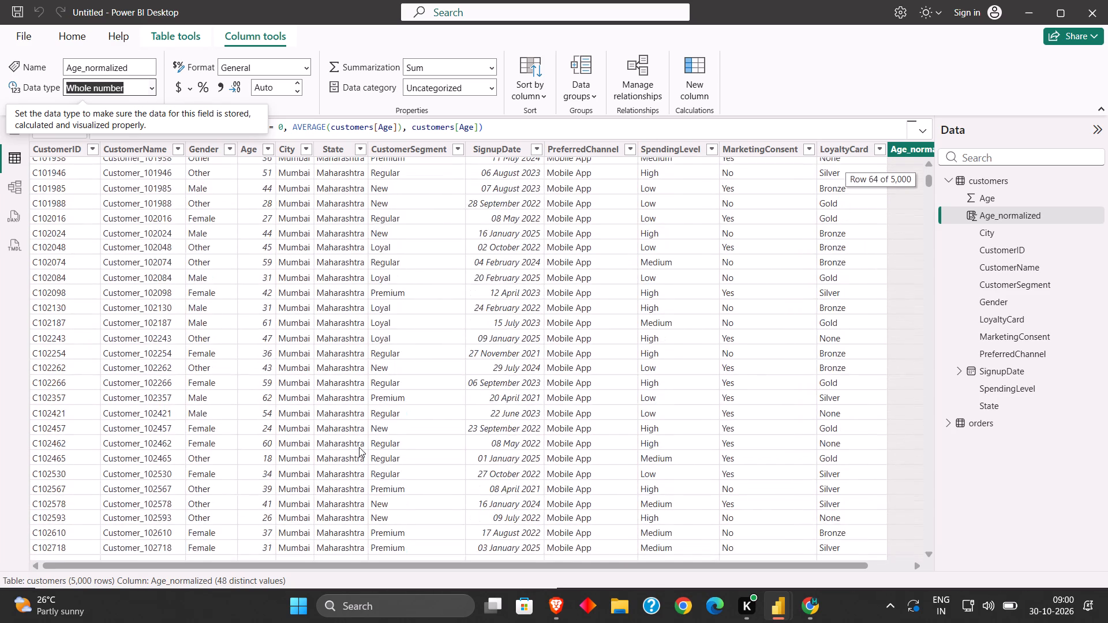
pyautogui.scroll(-10, 359, 447)
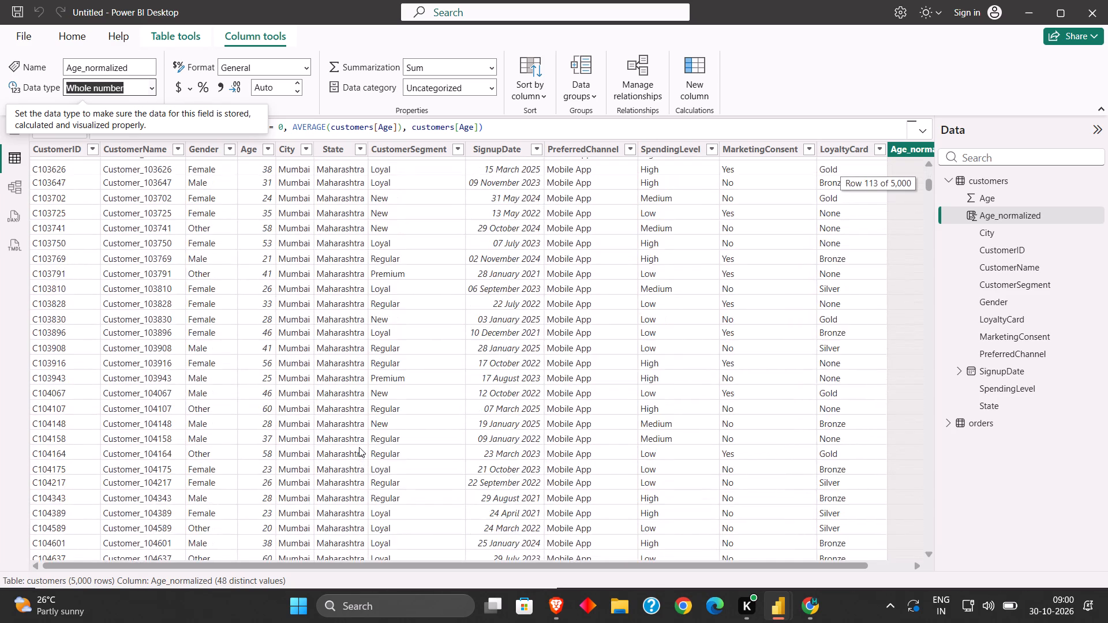
pyautogui.scroll(-2, 359, 447)
pyautogui.scroll(9, 359, 447)
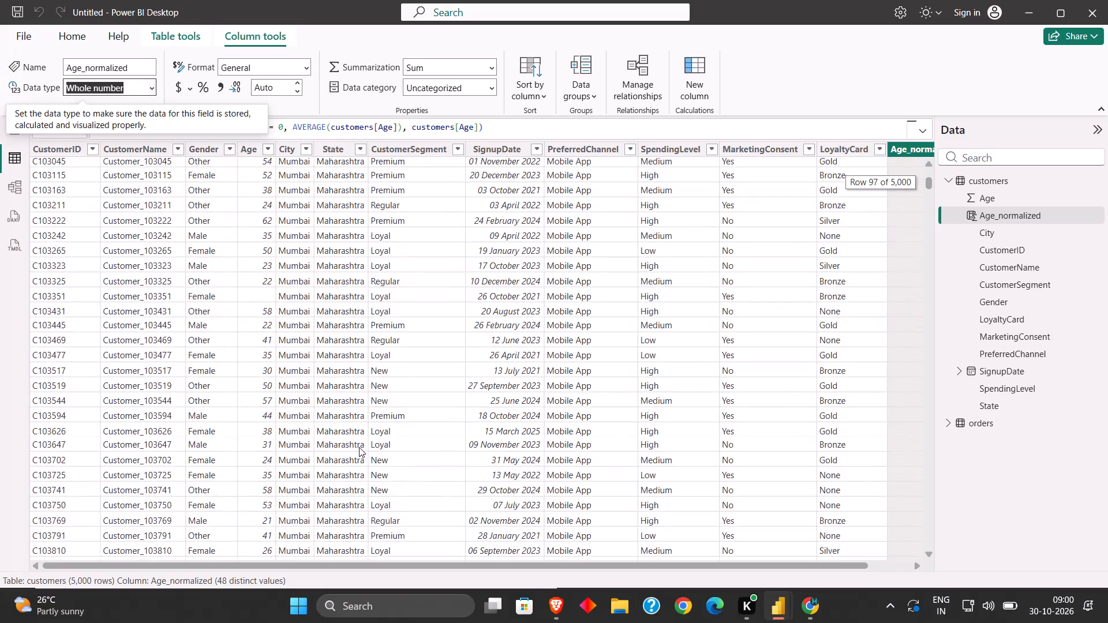
pyautogui.scroll(20, 359, 447)
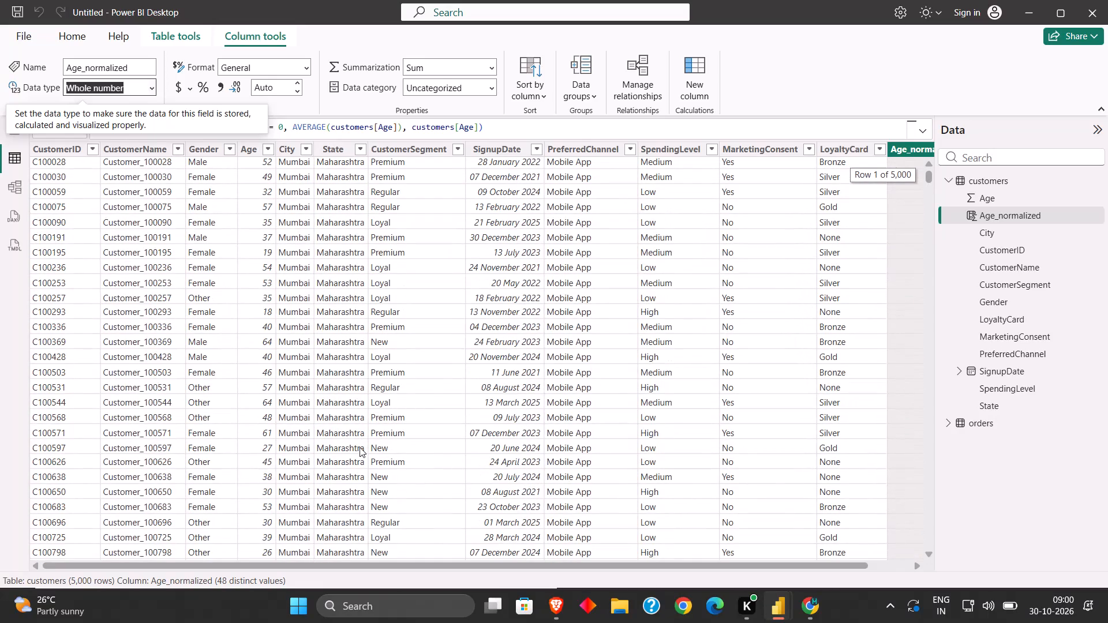
pyautogui.scroll(8, 360, 447)
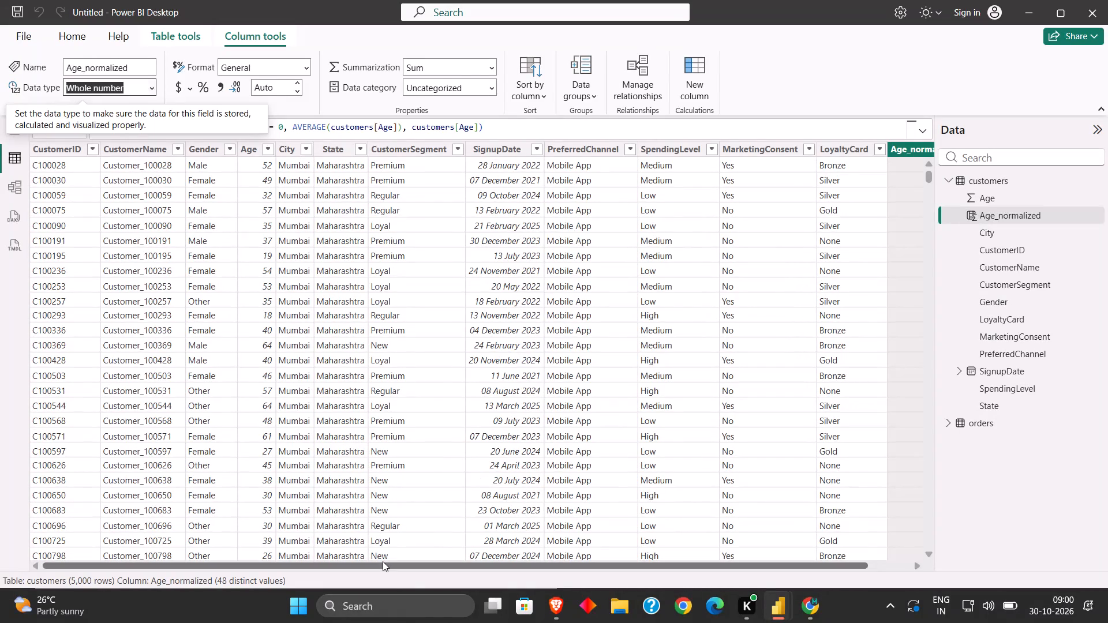
# Check customer records further down the table, beyond the Mumbai and Pune rows, and return to the first row.
pyautogui.scroll(-19, 535, 475)
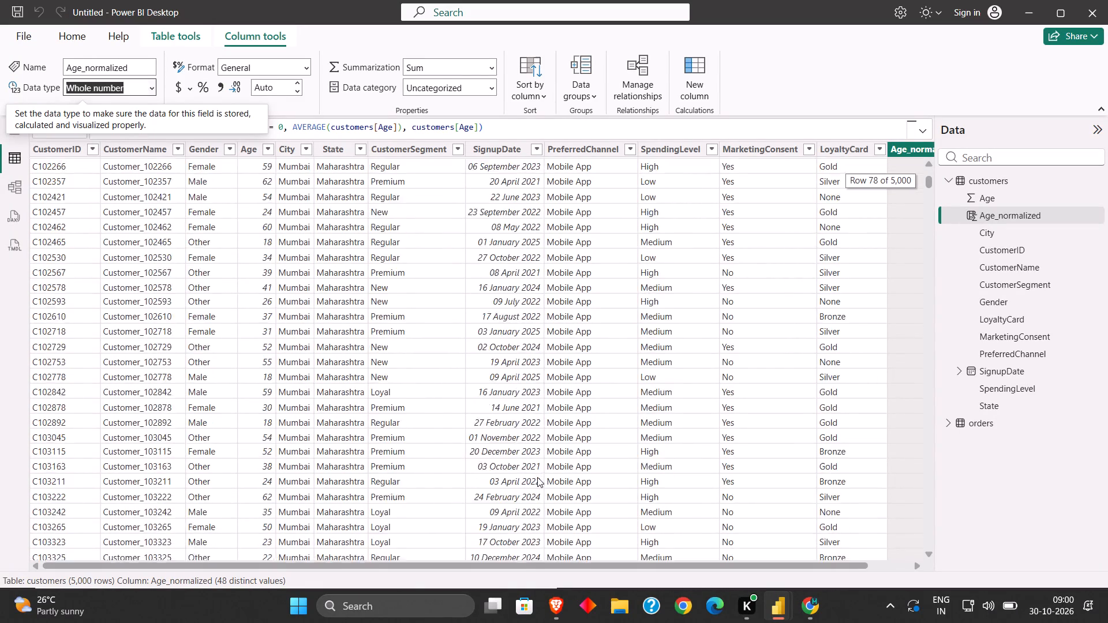
pyautogui.scroll(-8, 534, 492)
pyautogui.scroll(1, 541, 509)
pyautogui.scroll(-3, 541, 509)
pyautogui.middleClick(541, 401)
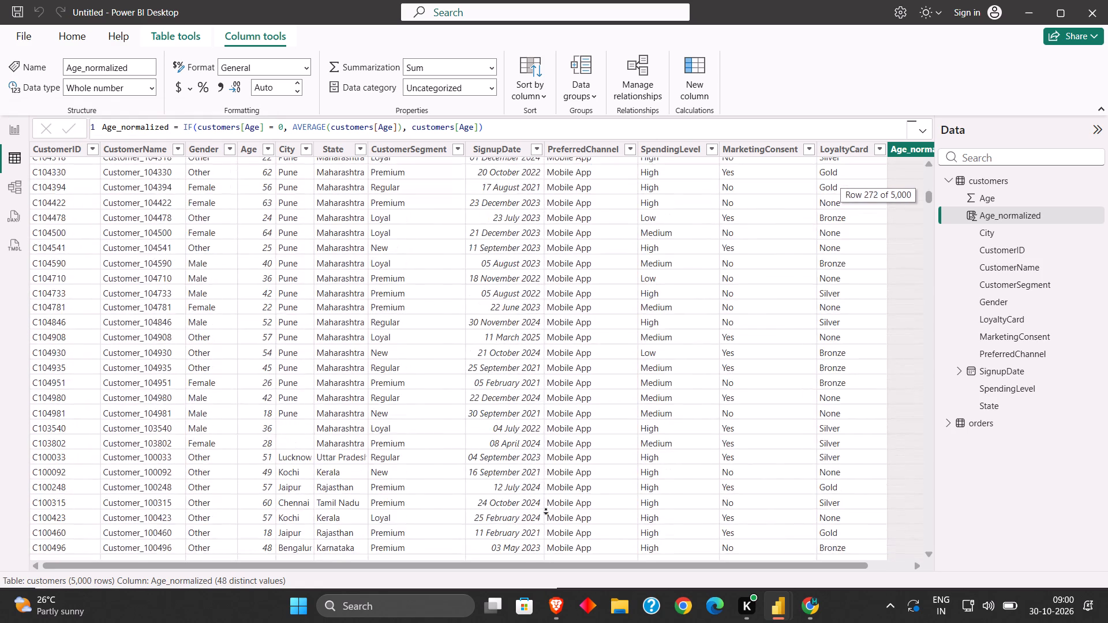
pyautogui.middleClick(546, 509)
pyautogui.scroll(3, 546, 509)
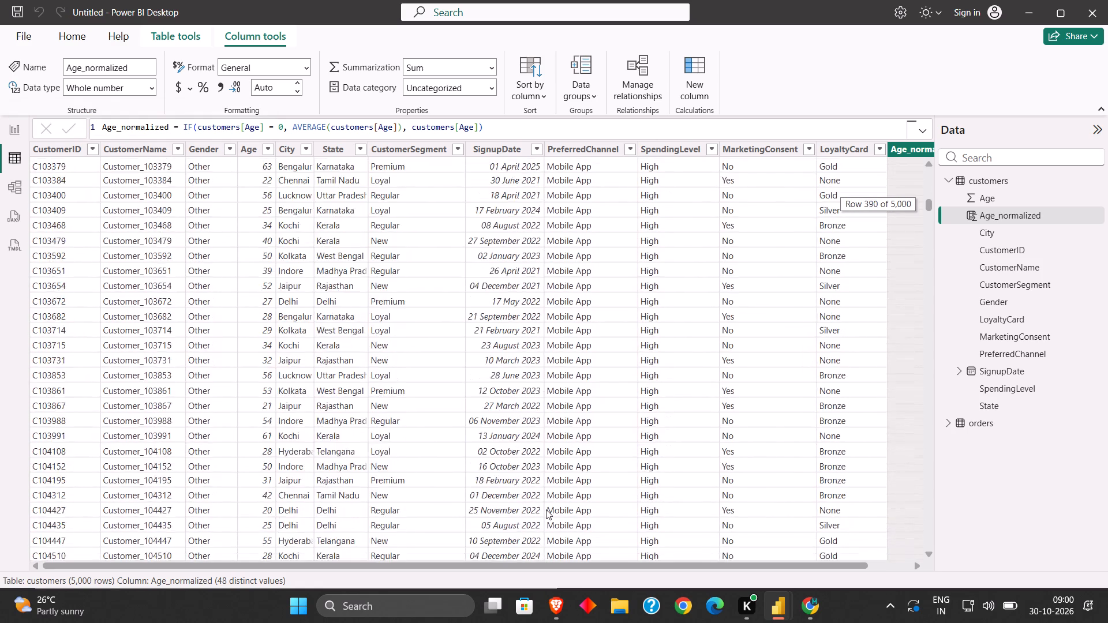
pyautogui.scroll(2, 546, 509)
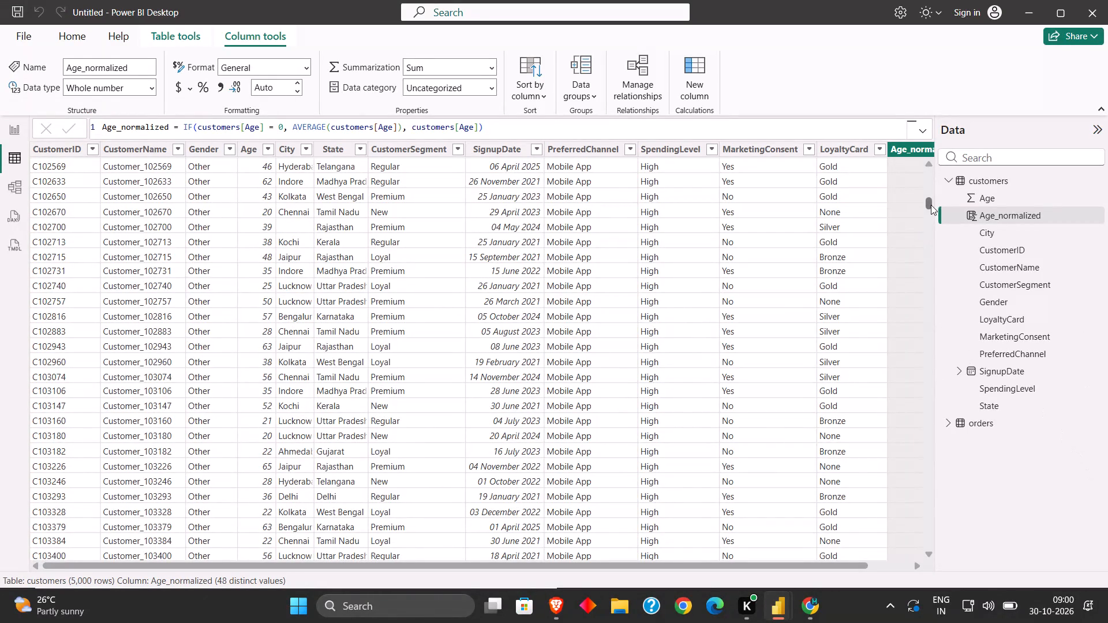
pyautogui.moveTo(931, 205); pyautogui.dragTo(926, 109)
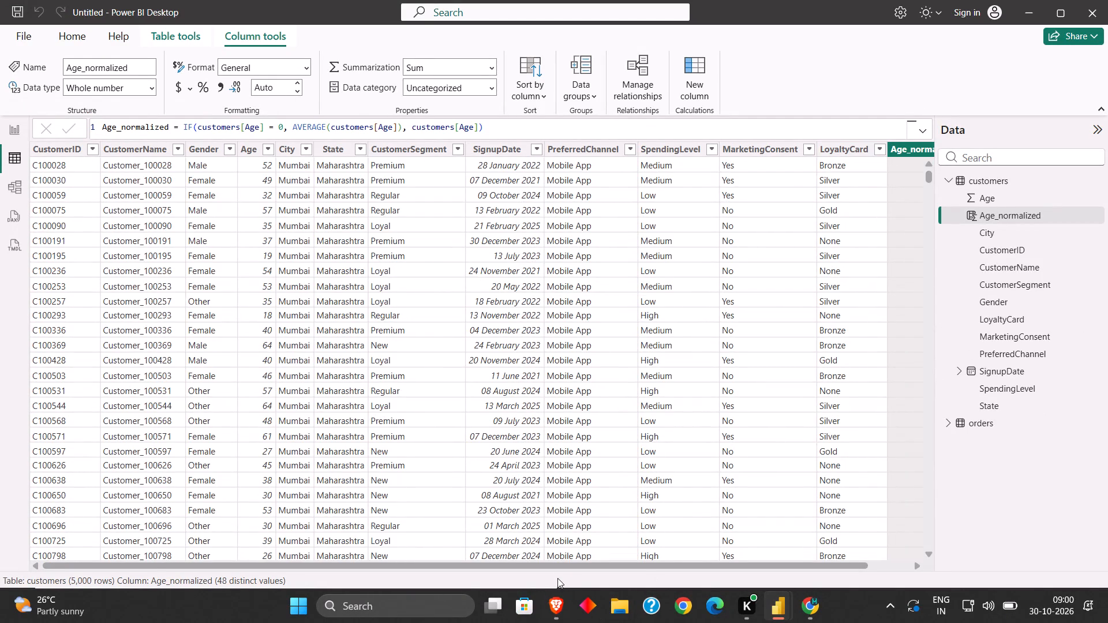
# Compare the Age_normalized column with the original Age column across the Mumbai and Pune customer records.
pyautogui.moveTo(557, 562); pyautogui.dragTo(672, 566)
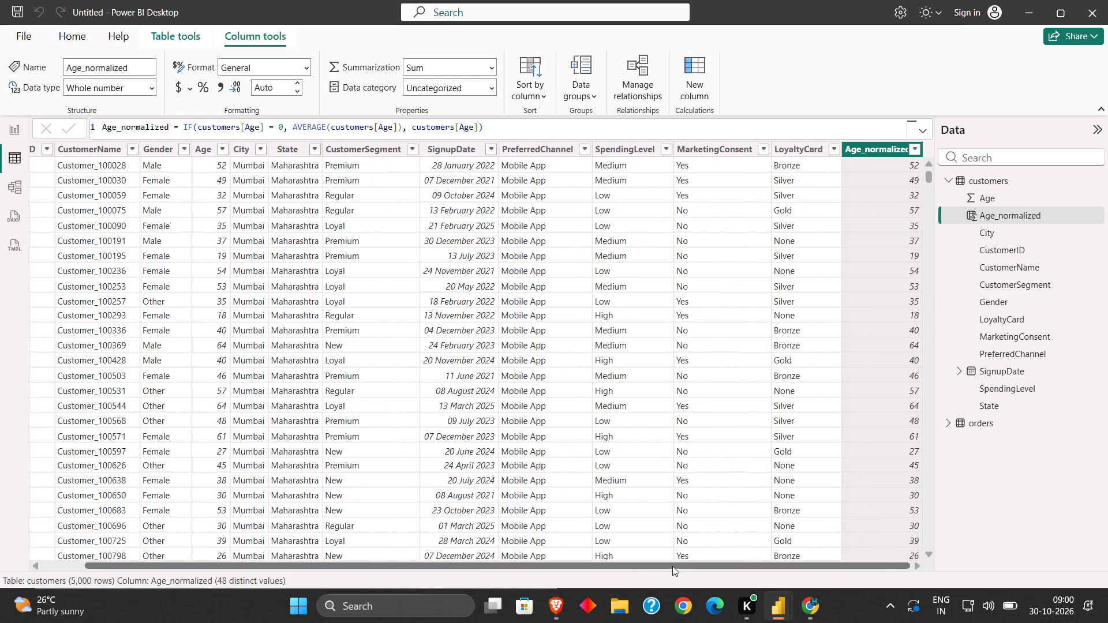
pyautogui.moveTo(672, 566); pyautogui.dragTo(684, 566)
pyautogui.scroll(-13, 862, 427)
pyautogui.scroll(-16, 858, 434)
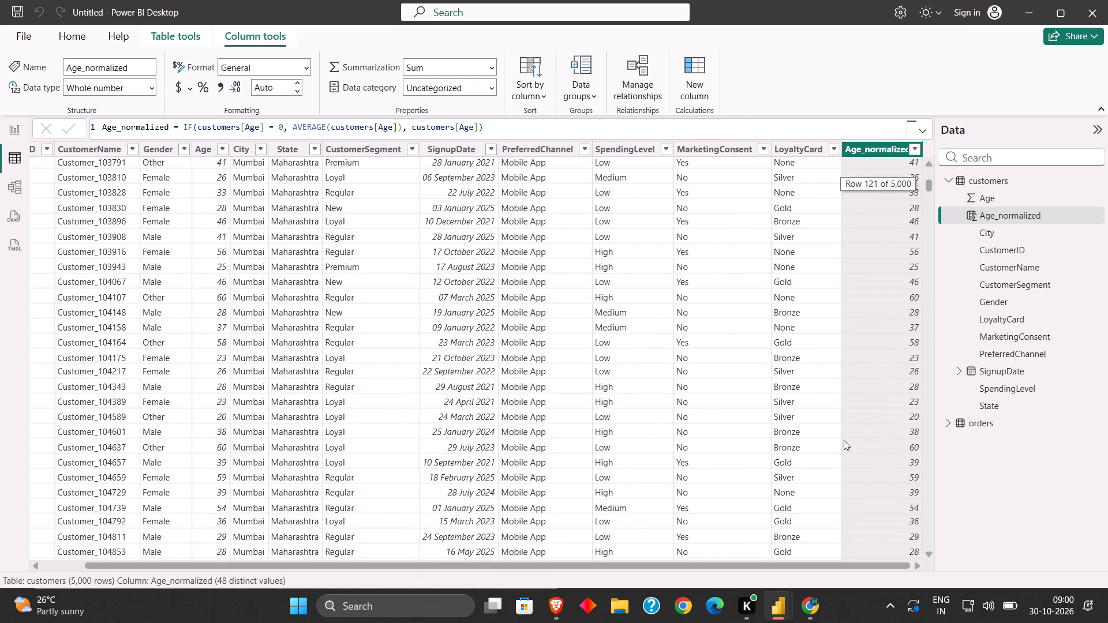
pyautogui.scroll(-12, 844, 440)
pyautogui.scroll(3, 824, 426)
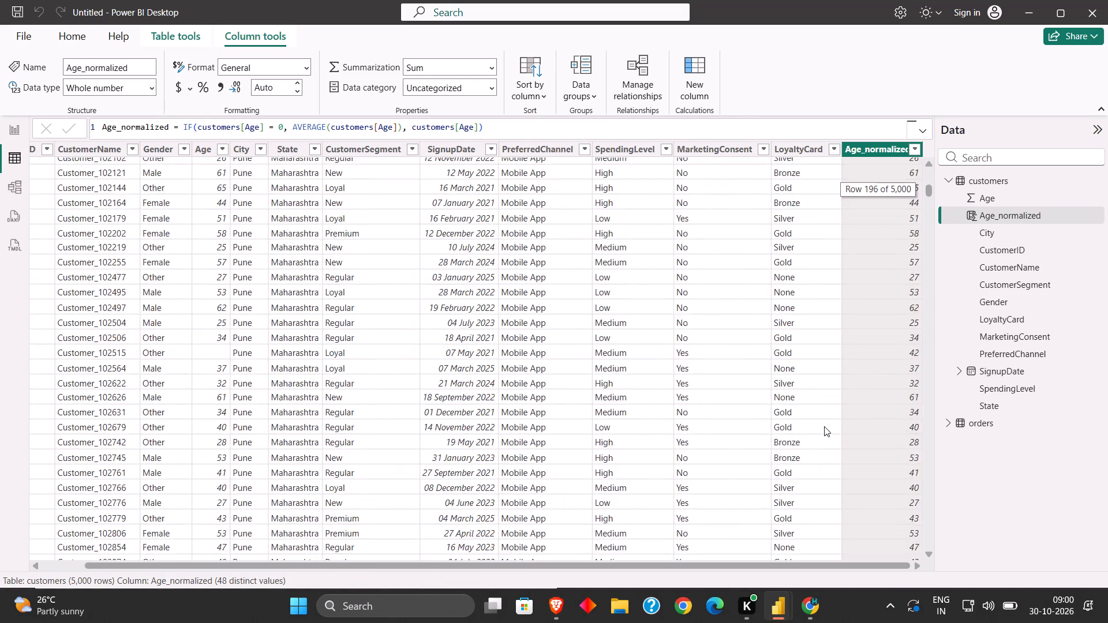
pyautogui.scroll(-14, 492, 433)
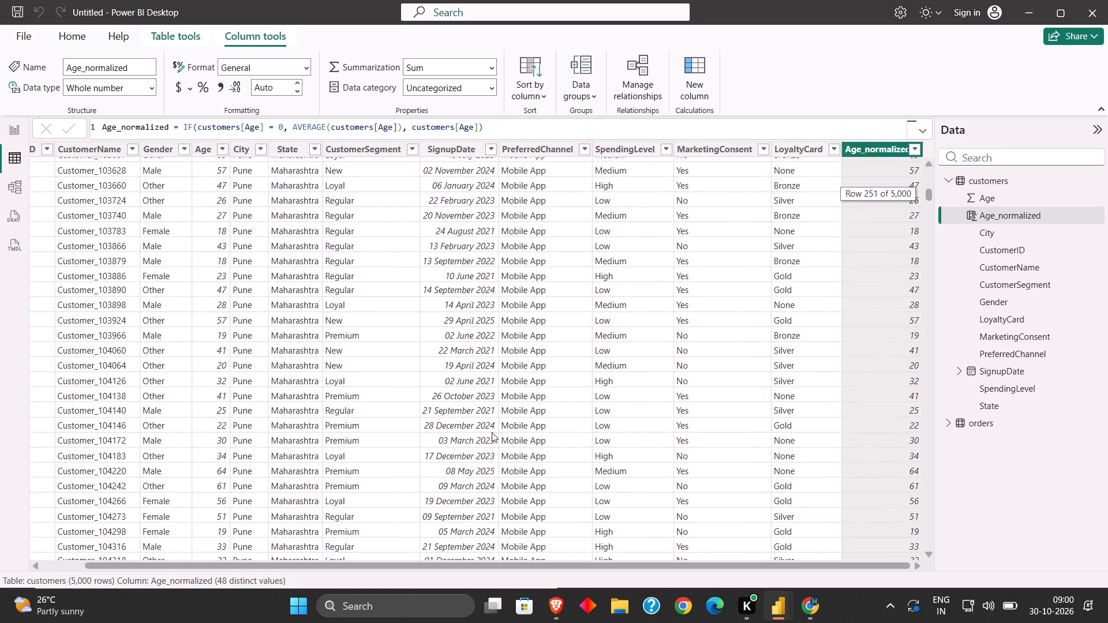
pyautogui.scroll(-3, 492, 432)
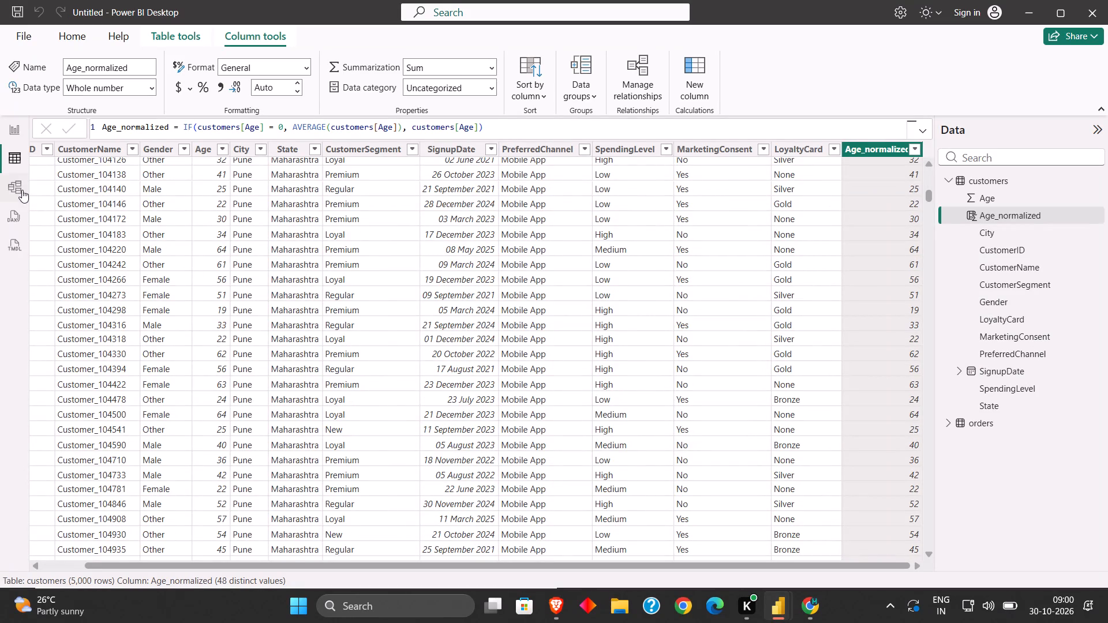
# Collapse the customers fields, expand the orders fields, and display the orders table in Table view.
pyautogui.click(18, 140)
pyautogui.click(16, 165)
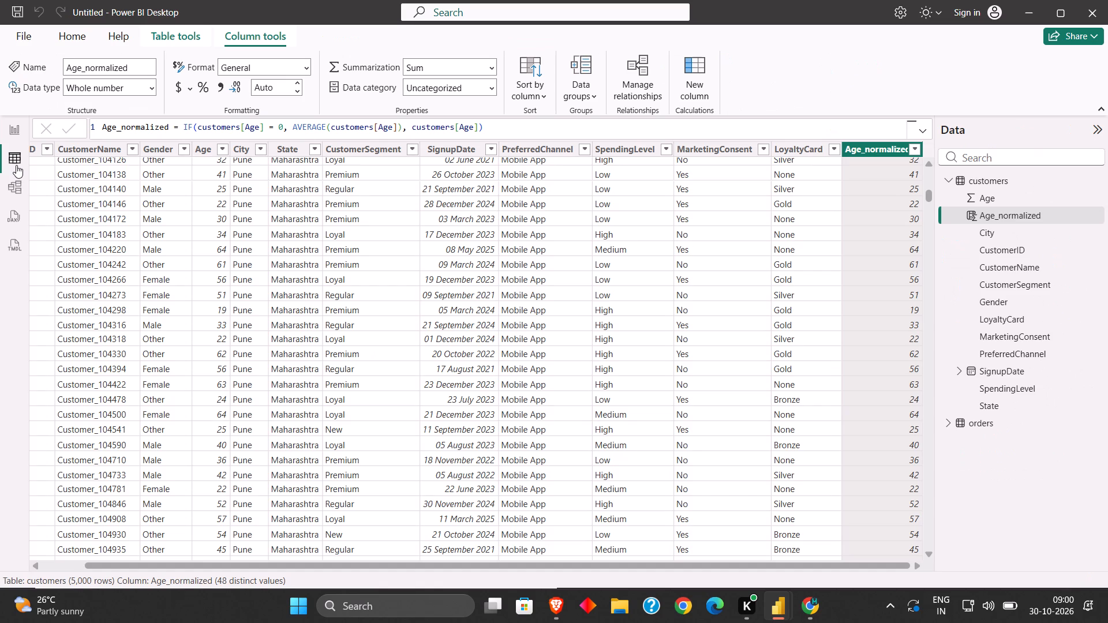
pyautogui.click(953, 179)
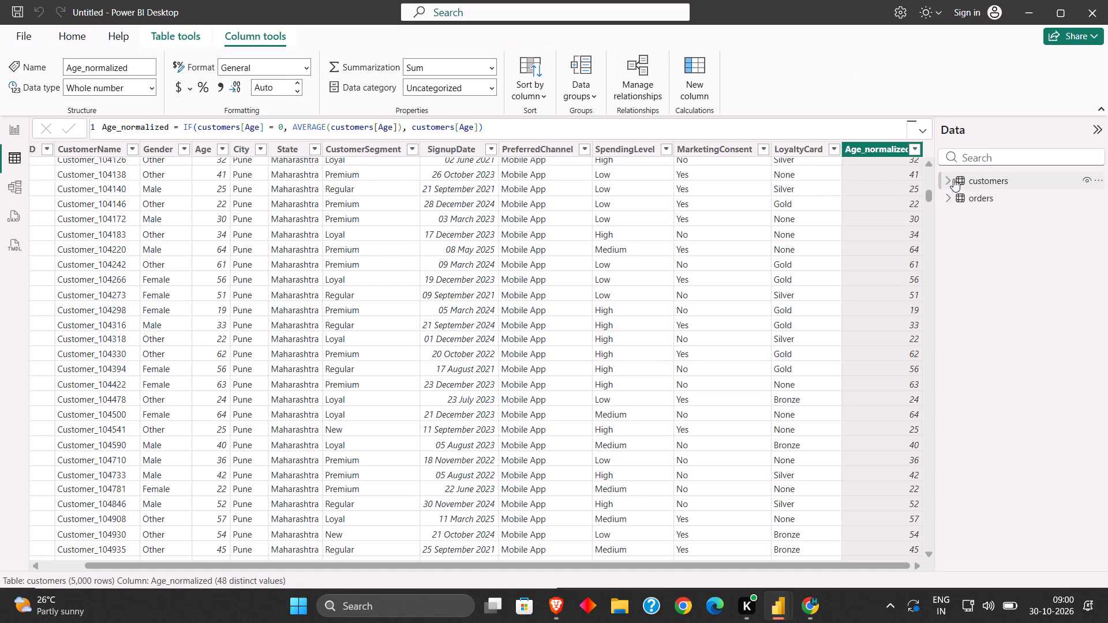
pyautogui.click(946, 197)
pyautogui.click(997, 201)
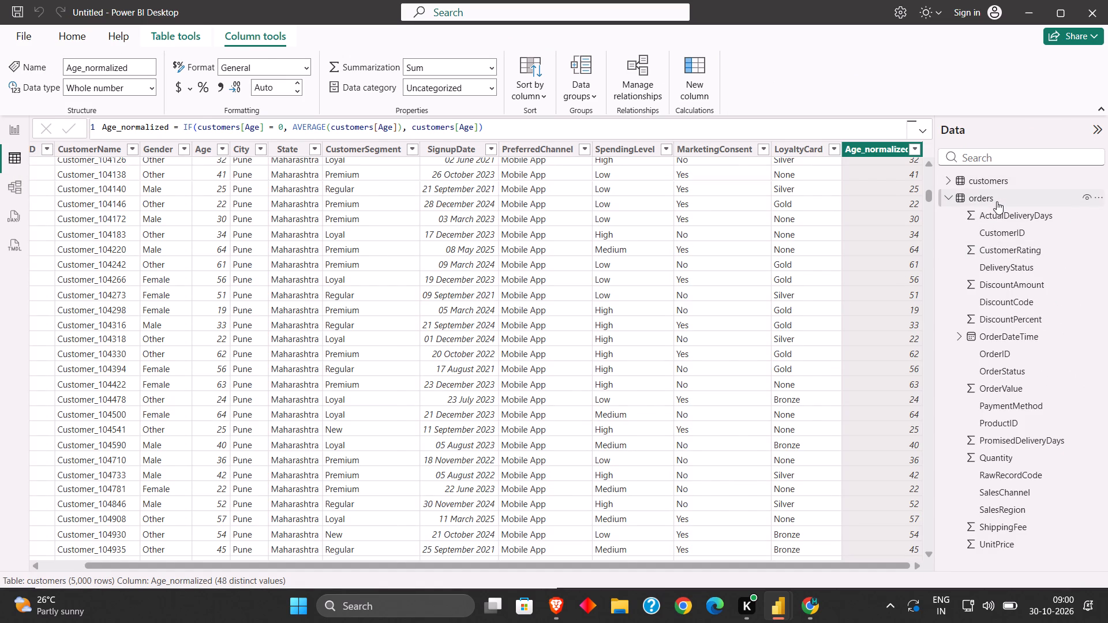
# Examine the opening records of the orders table, from OrderID across to PromisedDeliveryDays.
pyautogui.moveTo(465, 566); pyautogui.dragTo(456, 569)
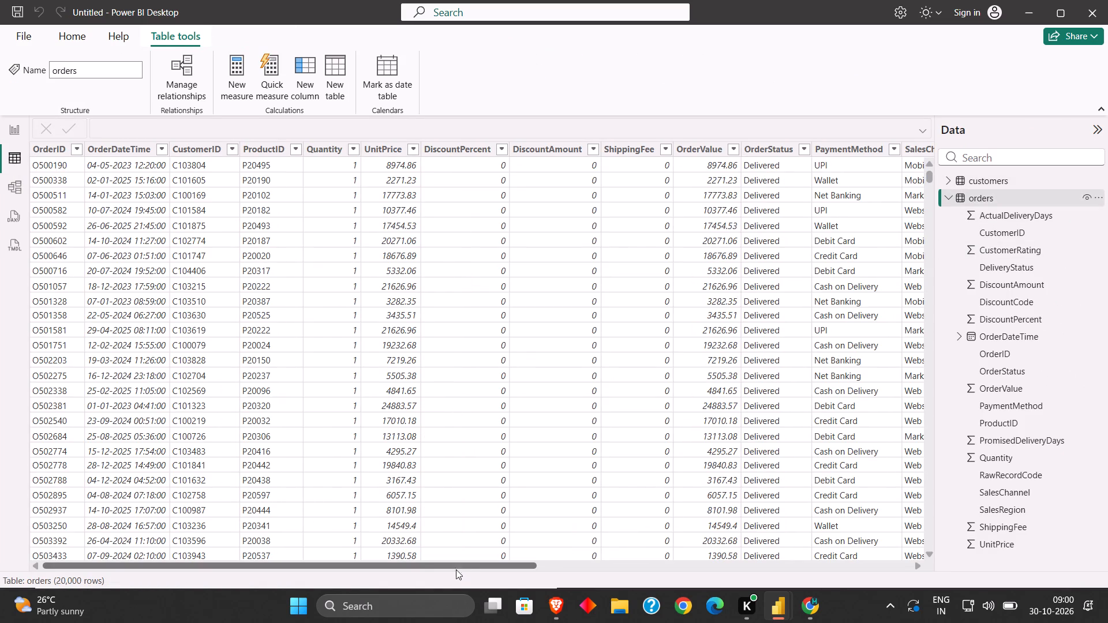
pyautogui.moveTo(456, 569); pyautogui.dragTo(417, 568)
pyautogui.scroll(-8, 521, 466)
pyautogui.scroll(6, 521, 466)
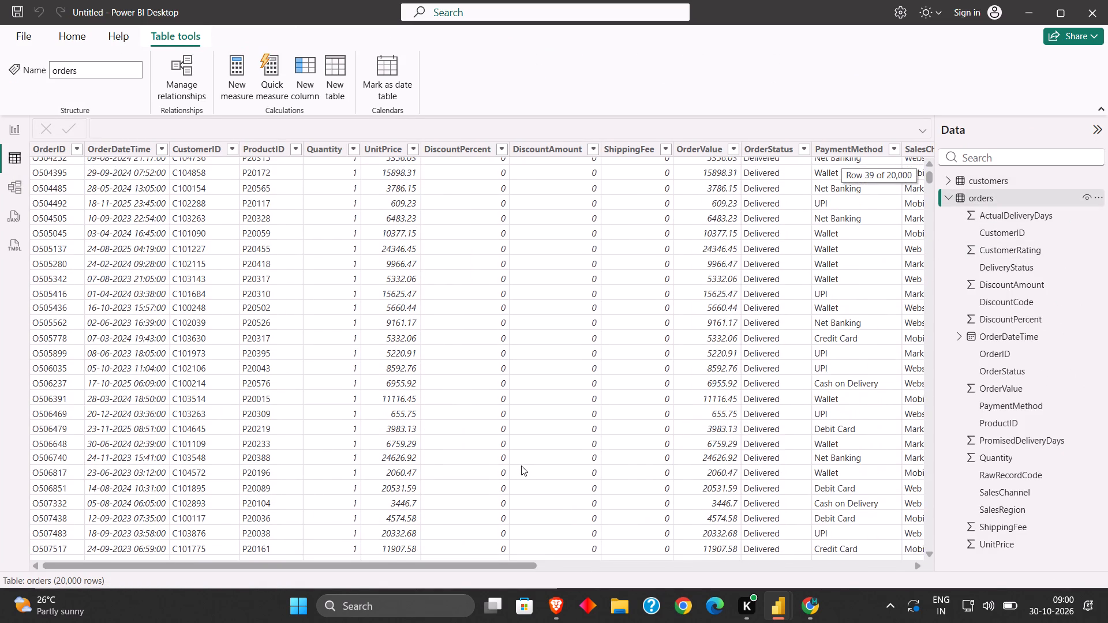
pyautogui.scroll(15, 521, 466)
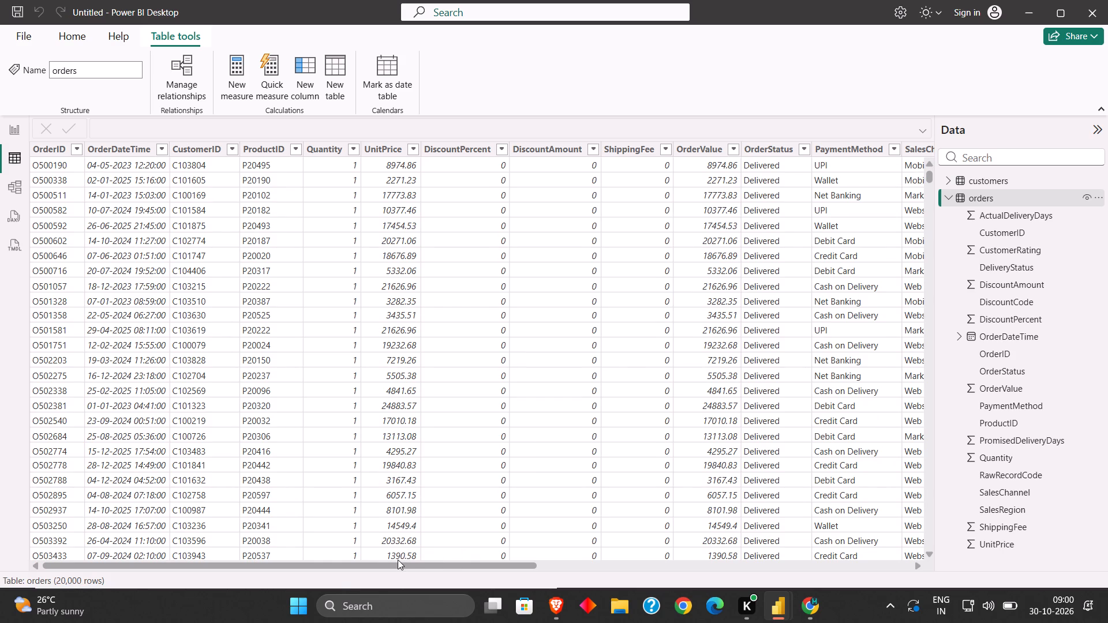
pyautogui.moveTo(398, 561); pyautogui.dragTo(504, 563)
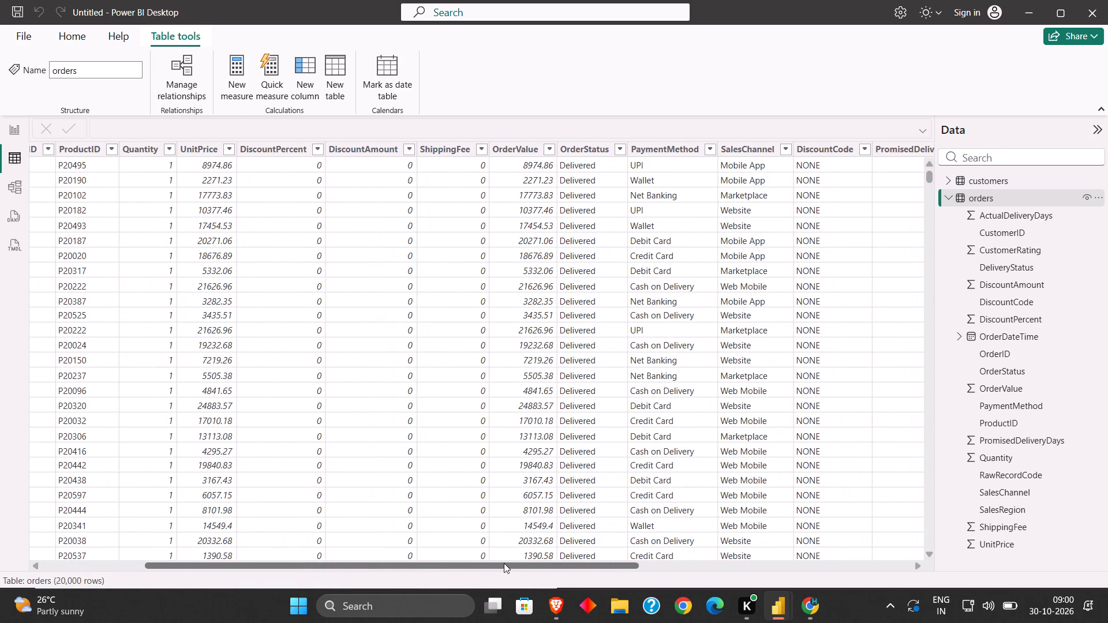
pyautogui.moveTo(504, 563); pyautogui.dragTo(548, 557)
# Check the Quantity to PromisedDeliveryDays columns for orders further down the table, into the rows with shipping fees.
pyautogui.scroll(-3, 527, 467)
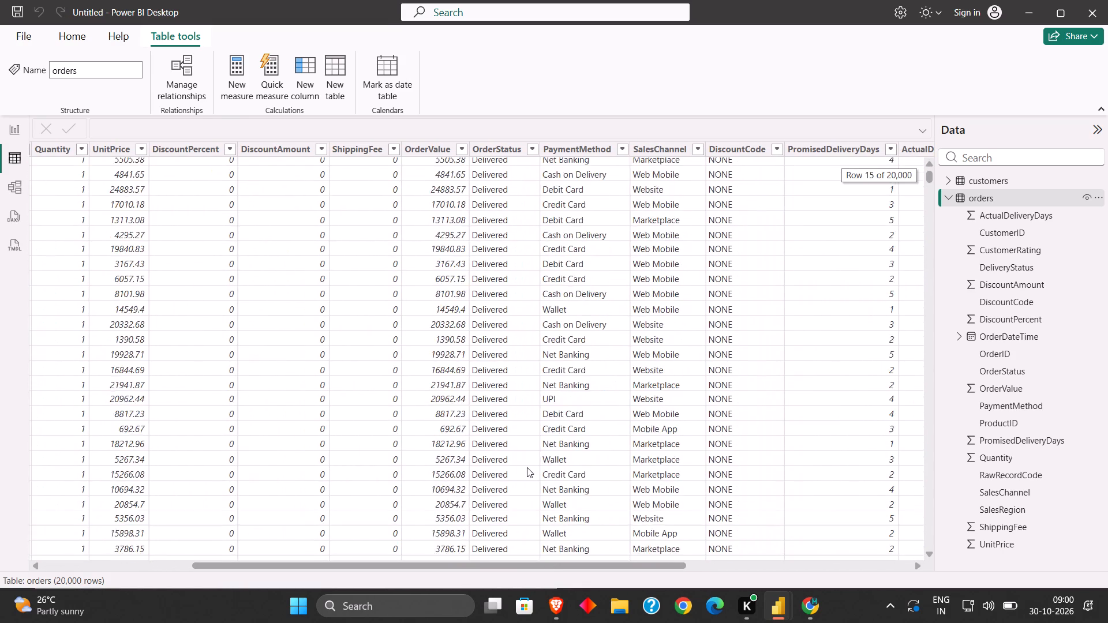
pyautogui.scroll(-10, 527, 467)
pyautogui.scroll(1, 527, 467)
pyautogui.scroll(-8, 527, 467)
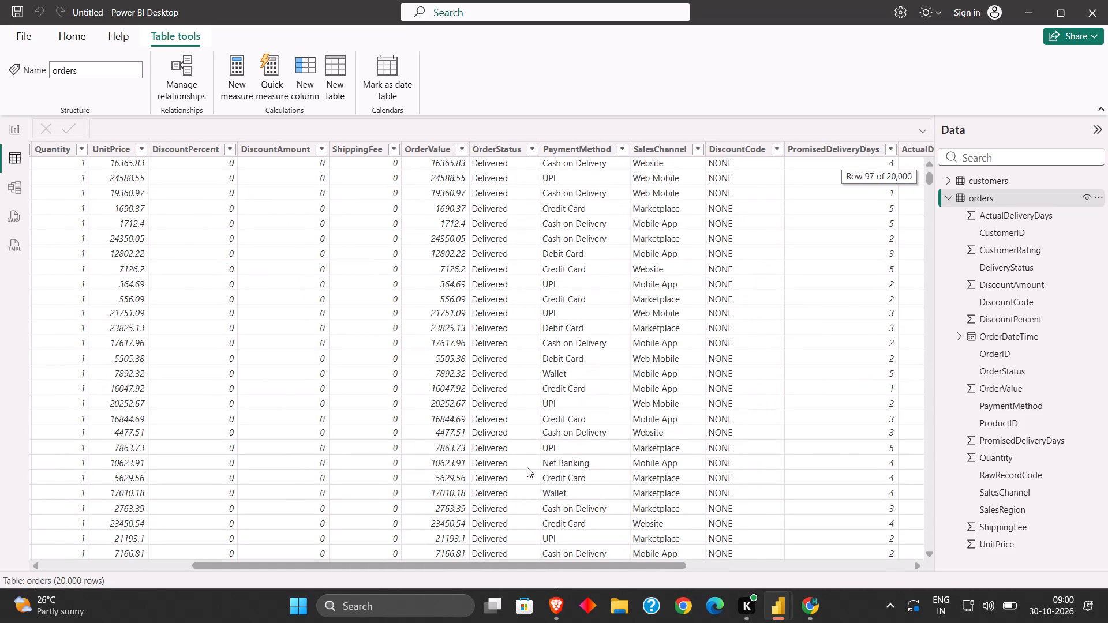
pyautogui.scroll(8, 526, 467)
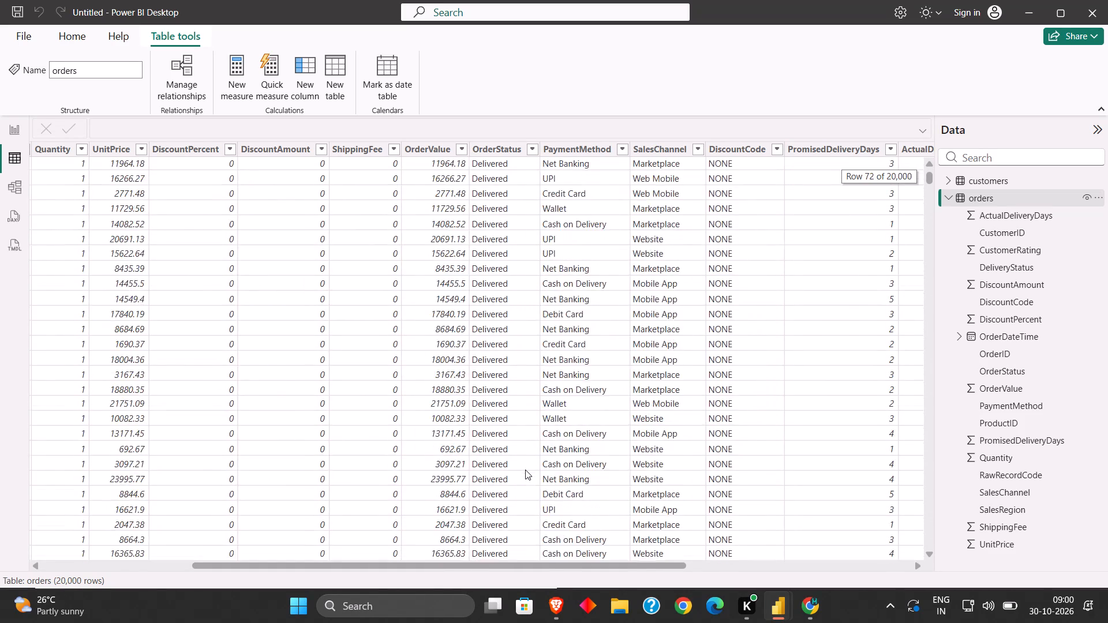
pyautogui.scroll(11, 525, 470)
pyautogui.scroll(-5, 529, 476)
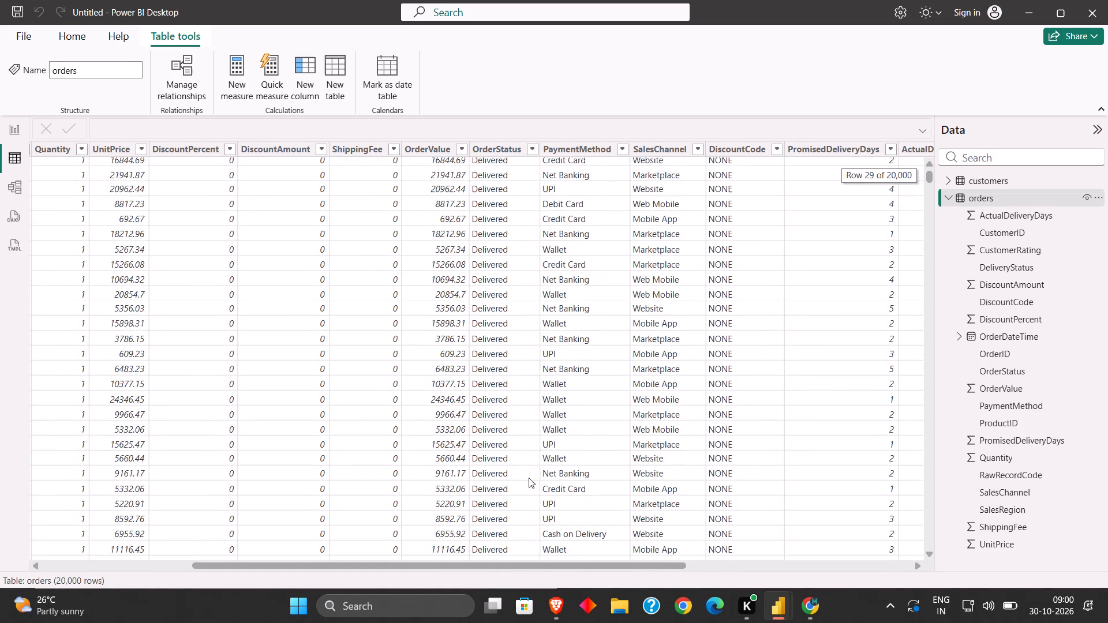
pyautogui.scroll(-3, 529, 479)
pyautogui.scroll(-20, 529, 480)
pyautogui.scroll(-2, 529, 480)
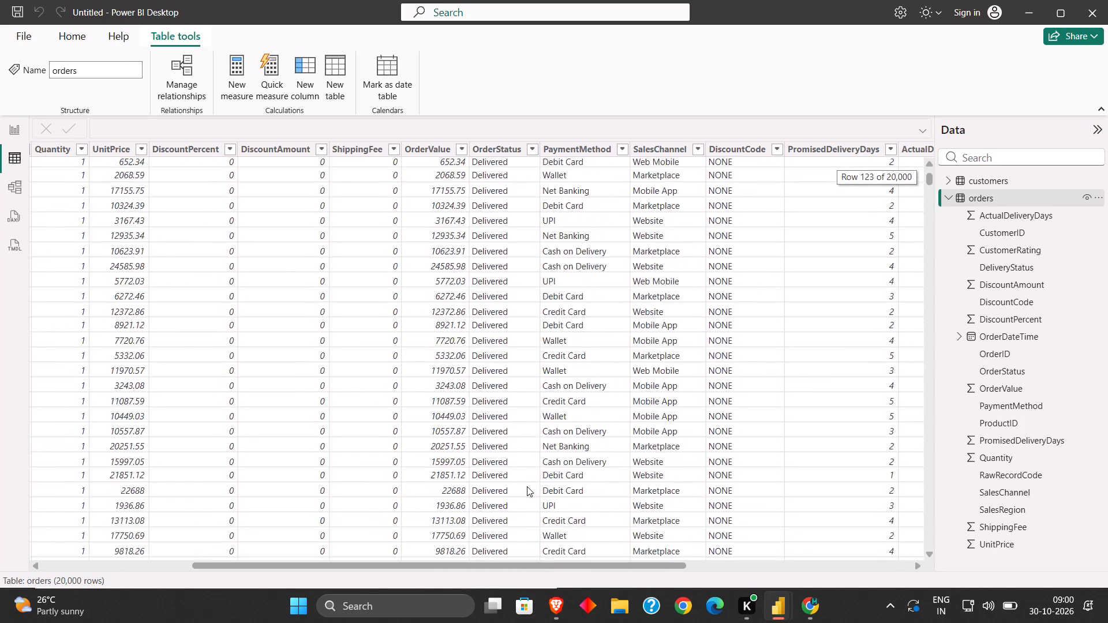
pyautogui.scroll(-19, 527, 486)
pyautogui.scroll(-3, 526, 490)
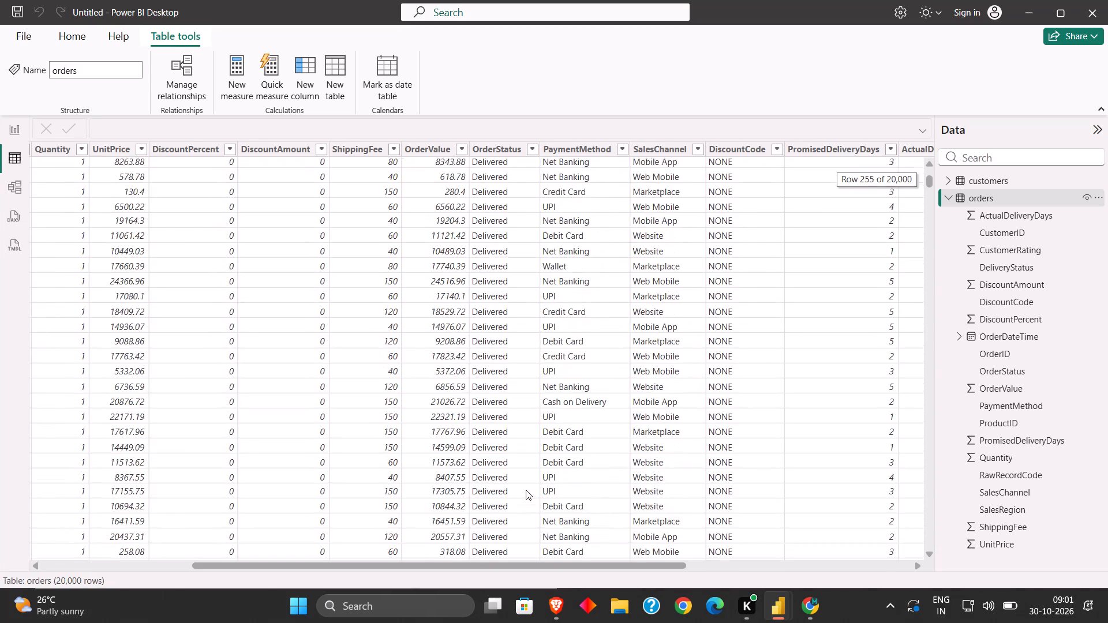
pyautogui.scroll(-8, 526, 490)
# Examine further orders records from OrderID across to CustomerRating, including the rows with discount codes, for missing values.
pyautogui.moveTo(516, 567); pyautogui.dragTo(516, 568)
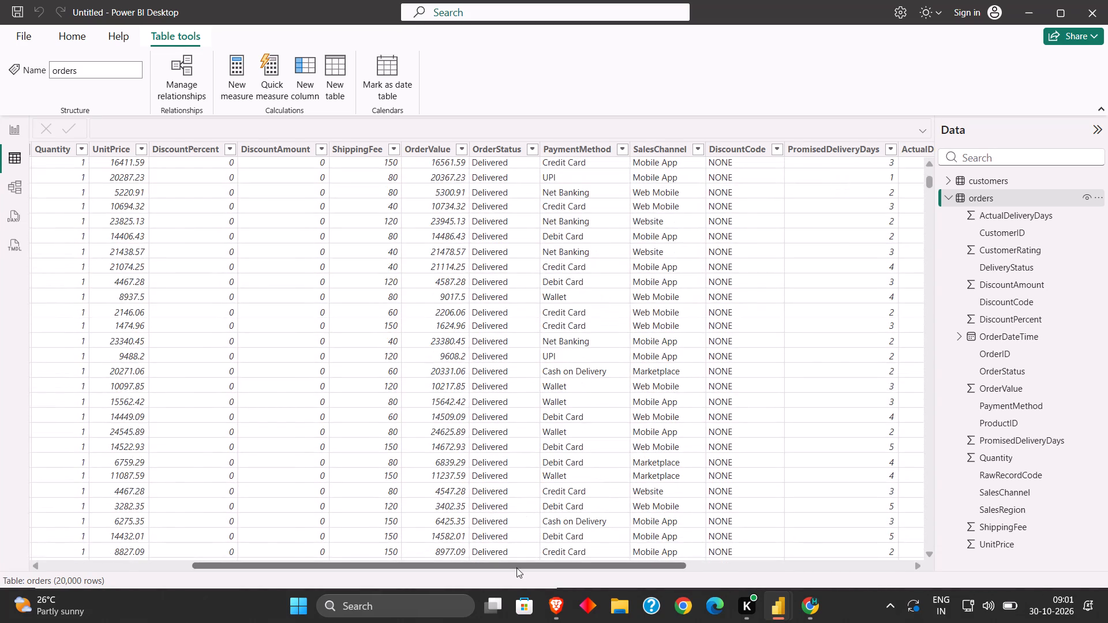
pyautogui.moveTo(516, 568); pyautogui.dragTo(311, 578)
pyautogui.scroll(-1, 287, 576)
pyautogui.scroll(-4, 422, 466)
pyautogui.scroll(-17, 424, 466)
pyautogui.scroll(1, 429, 472)
pyautogui.scroll(-7, 429, 472)
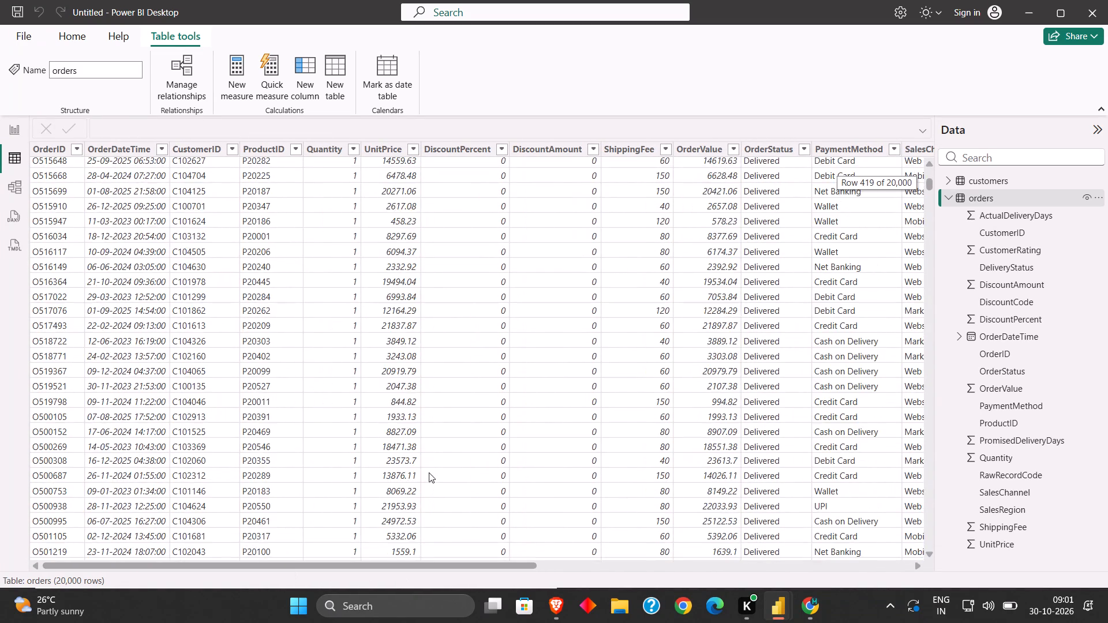
pyautogui.scroll(-18, 429, 472)
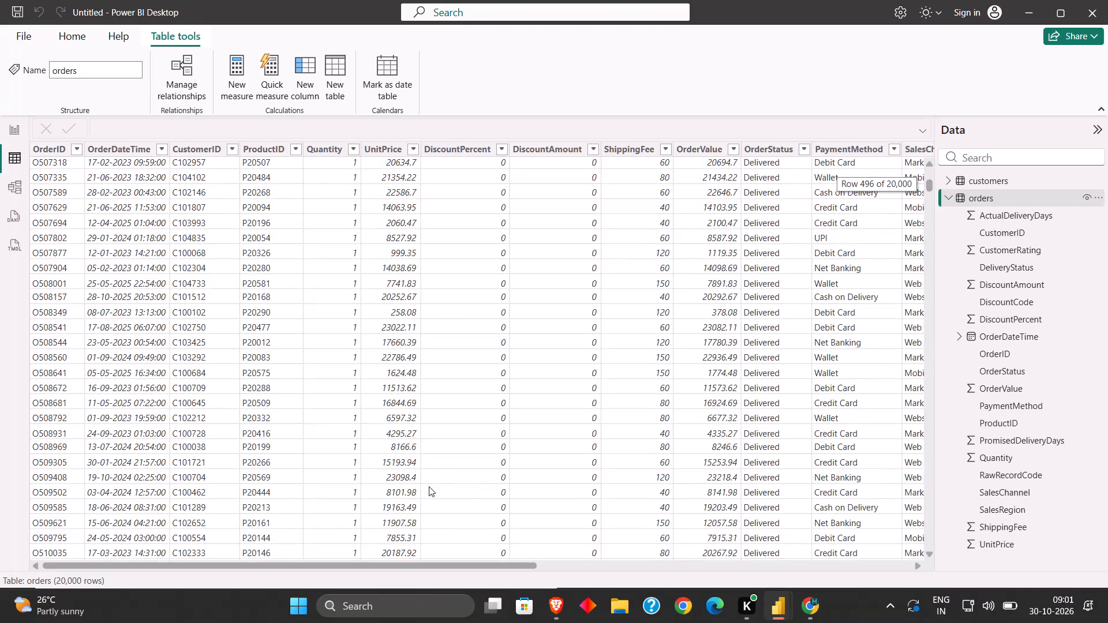
pyautogui.moveTo(434, 564); pyautogui.dragTo(663, 576)
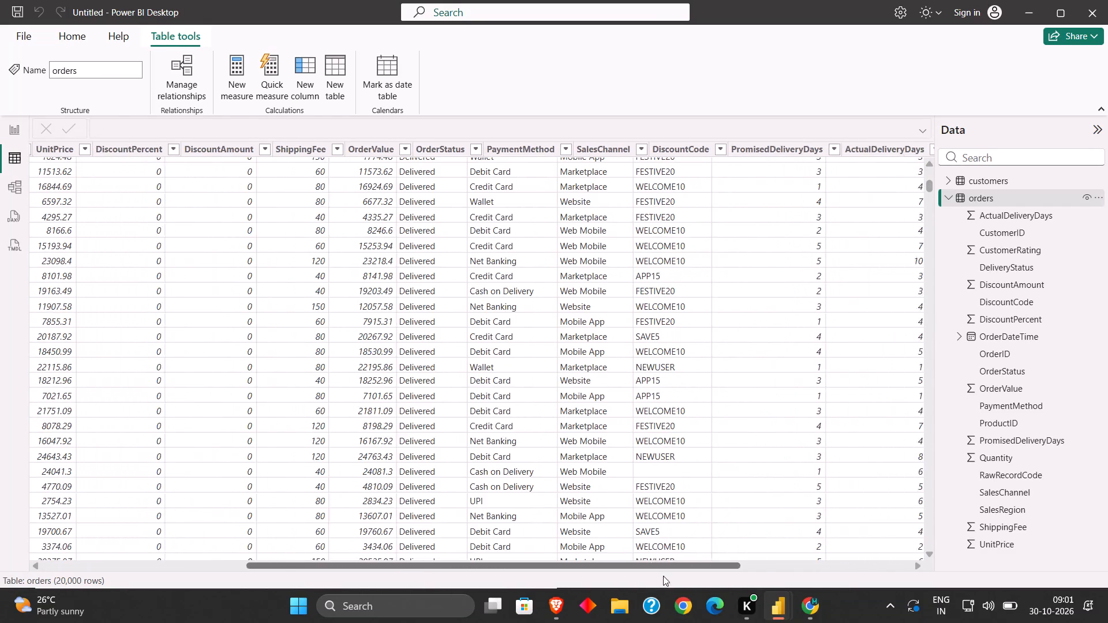
pyautogui.moveTo(663, 576); pyautogui.dragTo(735, 578)
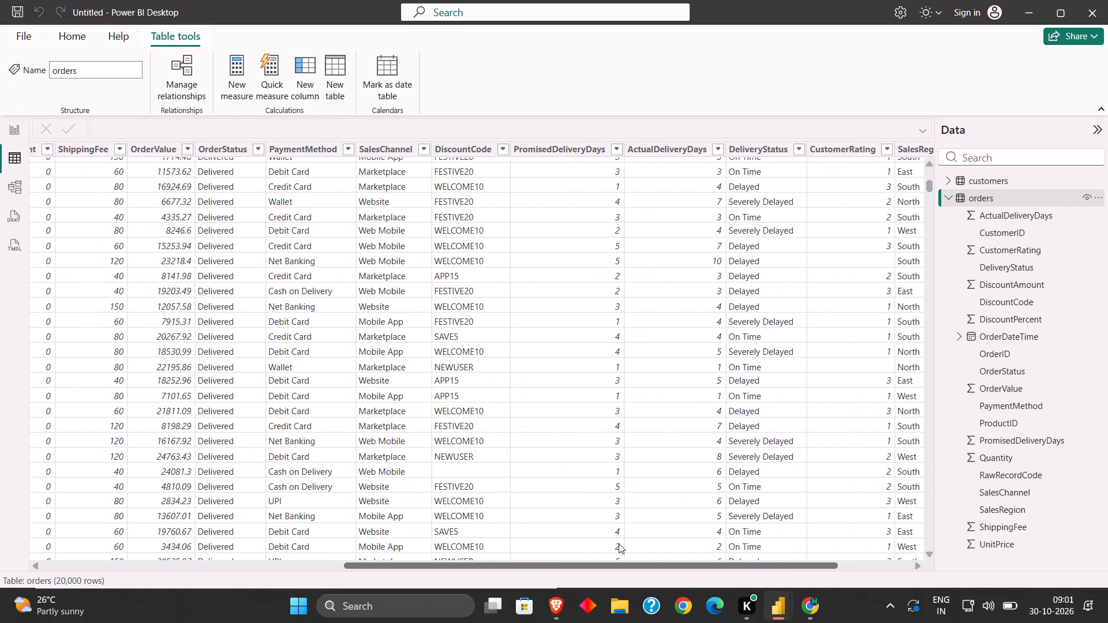
# Review the DiscountCode, delivery and CustomerRating columns of the orders table back up to the first row.
pyautogui.scroll(20, 515, 516)
pyautogui.scroll(-1, 512, 515)
pyautogui.scroll(6, 512, 515)
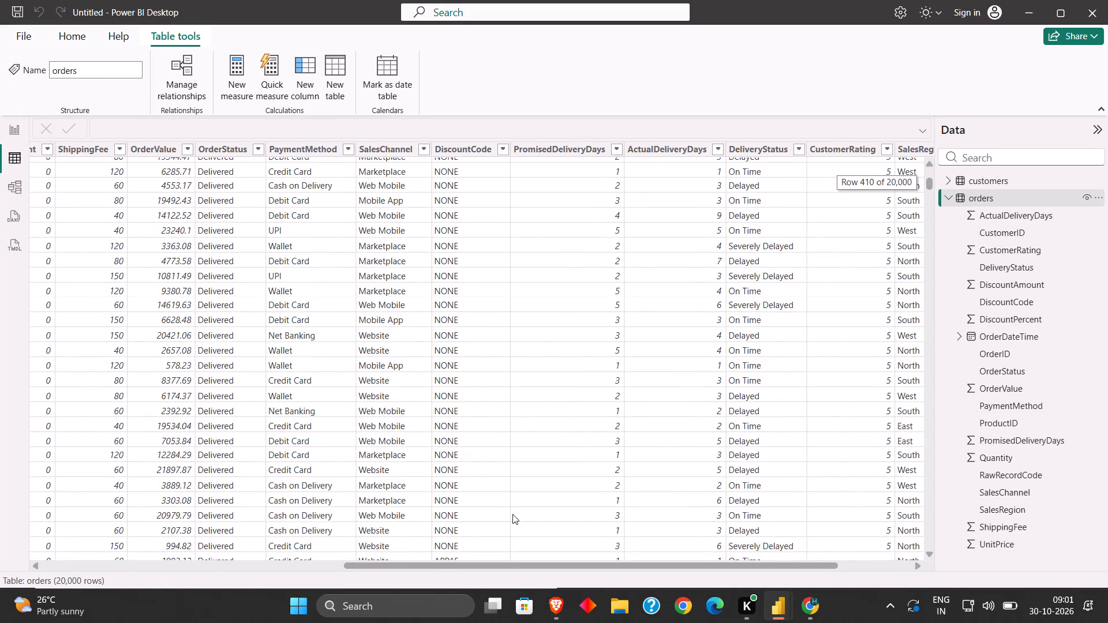
pyautogui.scroll(17, 512, 514)
pyautogui.scroll(5, 512, 514)
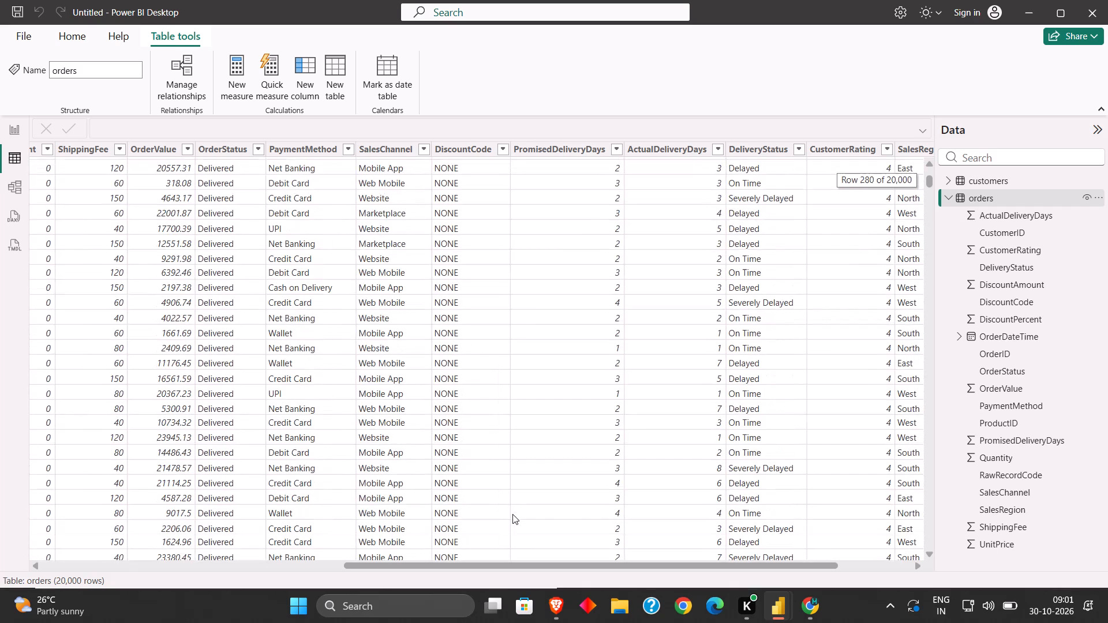
pyautogui.scroll(20, 512, 514)
pyautogui.scroll(9, 512, 514)
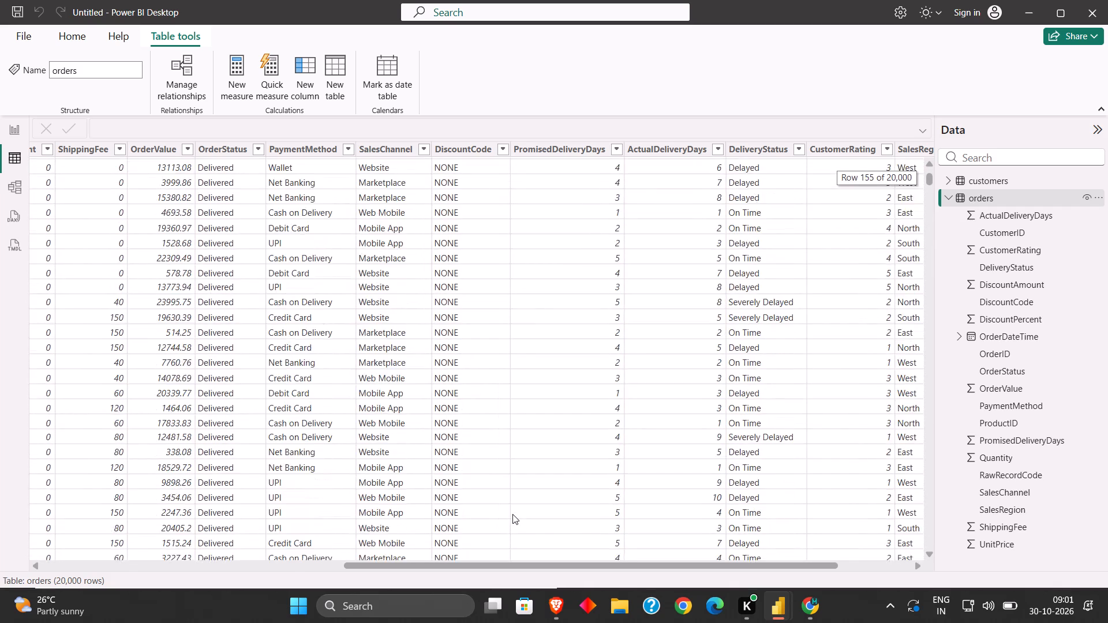
pyautogui.scroll(9, 512, 514)
pyautogui.scroll(-1, 513, 514)
pyautogui.scroll(19, 513, 514)
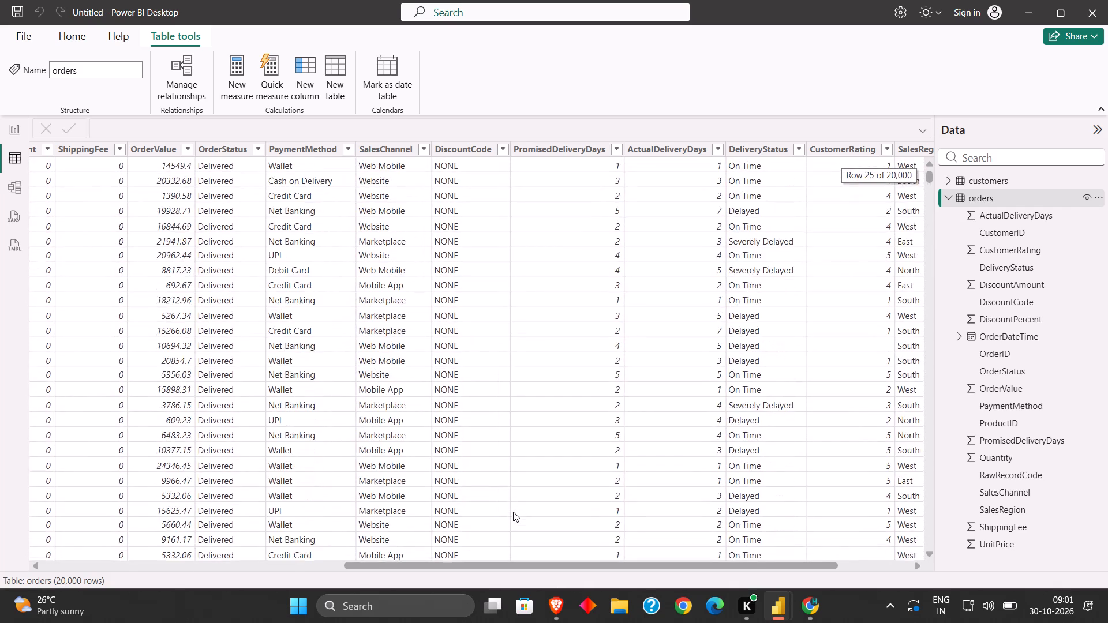
pyautogui.scroll(15, 513, 512)
pyautogui.scroll(11, 800, 498)
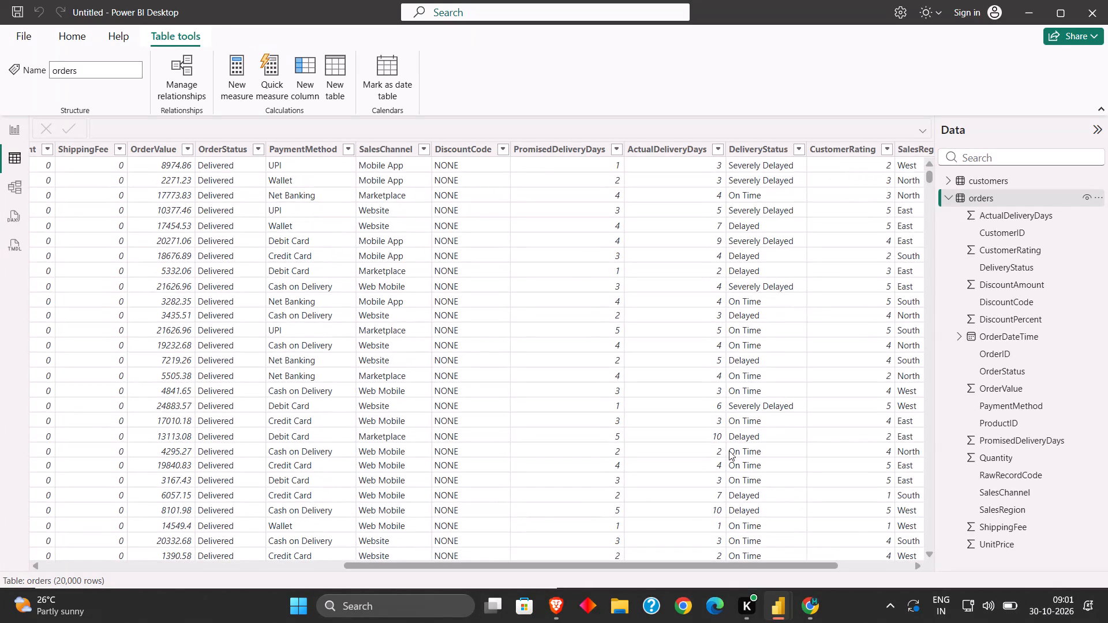
pyautogui.scroll(3, 729, 451)
# Select the DiscountCode column and add a new calculated column to the orders table.
pyautogui.rightClick(469, 153)
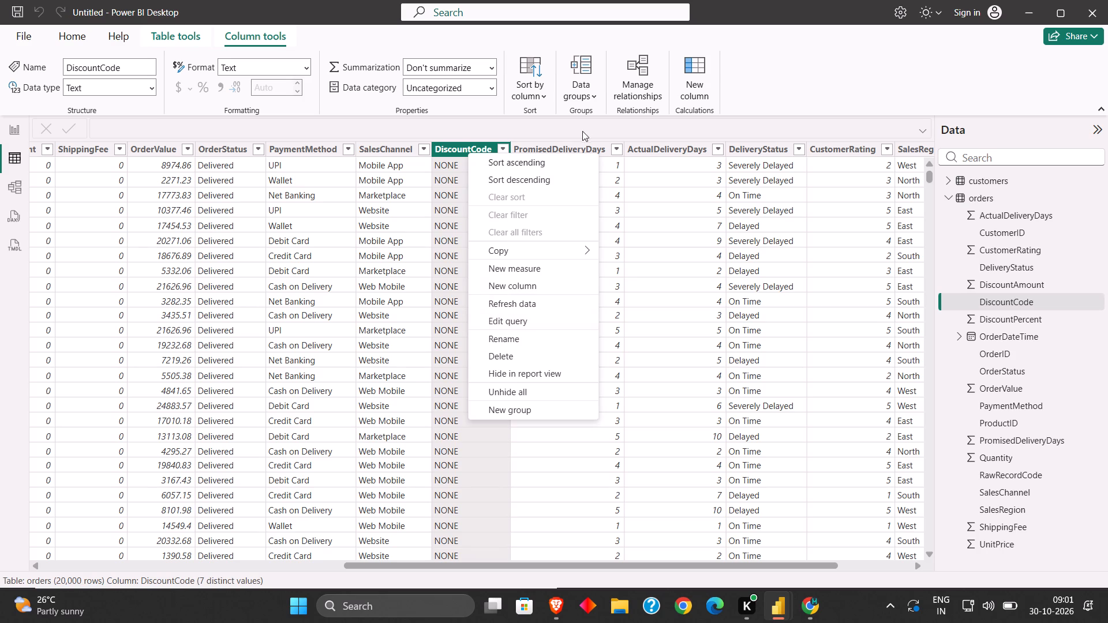
pyautogui.click(476, 145)
pyautogui.click(703, 89)
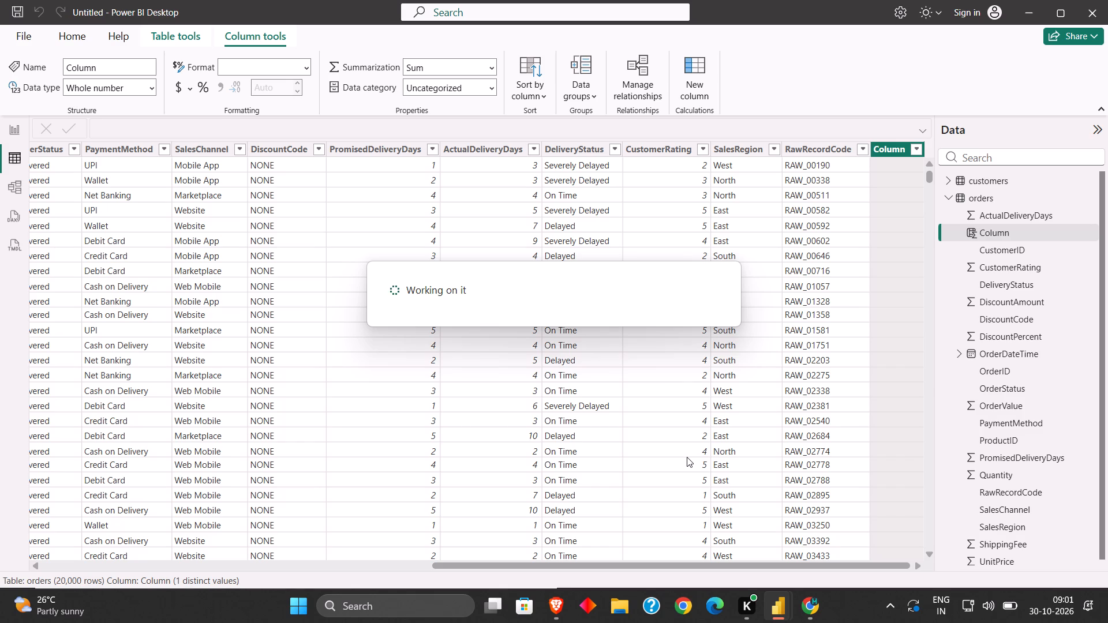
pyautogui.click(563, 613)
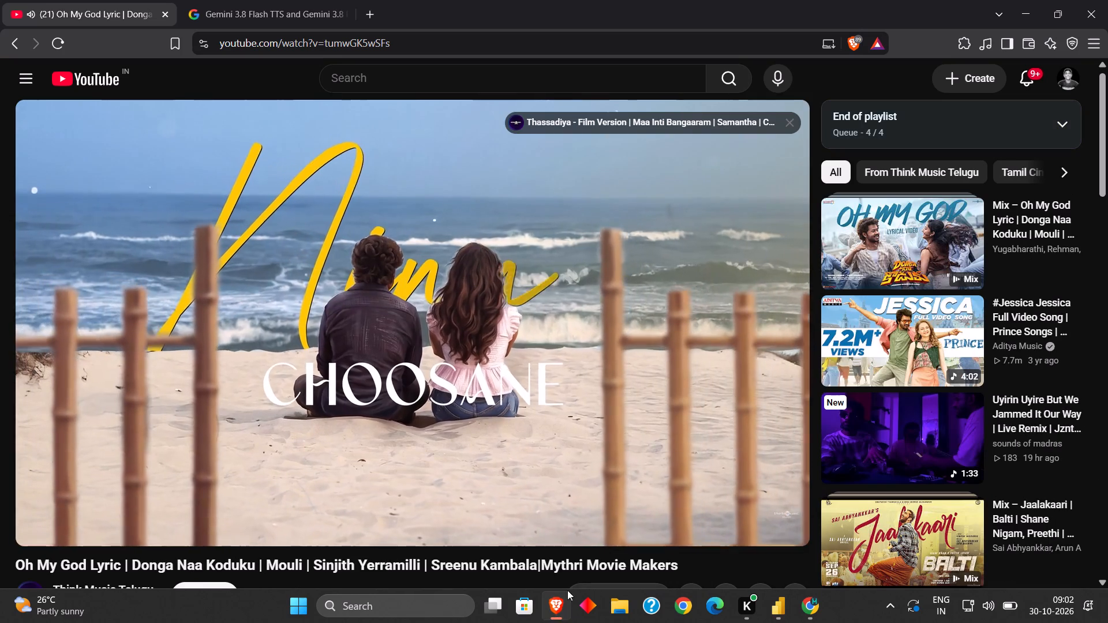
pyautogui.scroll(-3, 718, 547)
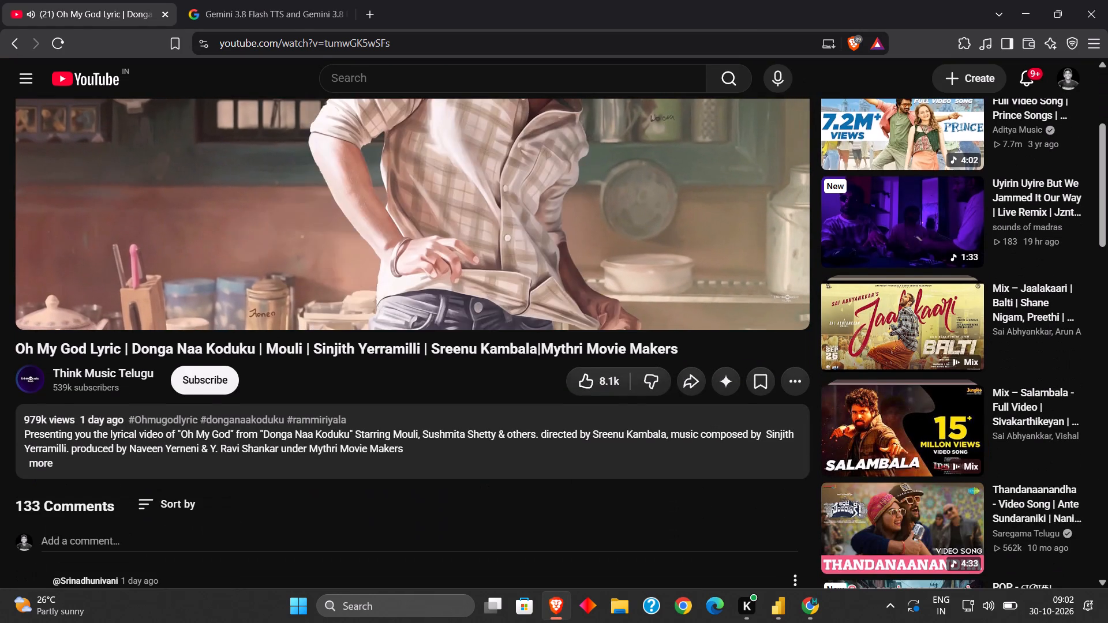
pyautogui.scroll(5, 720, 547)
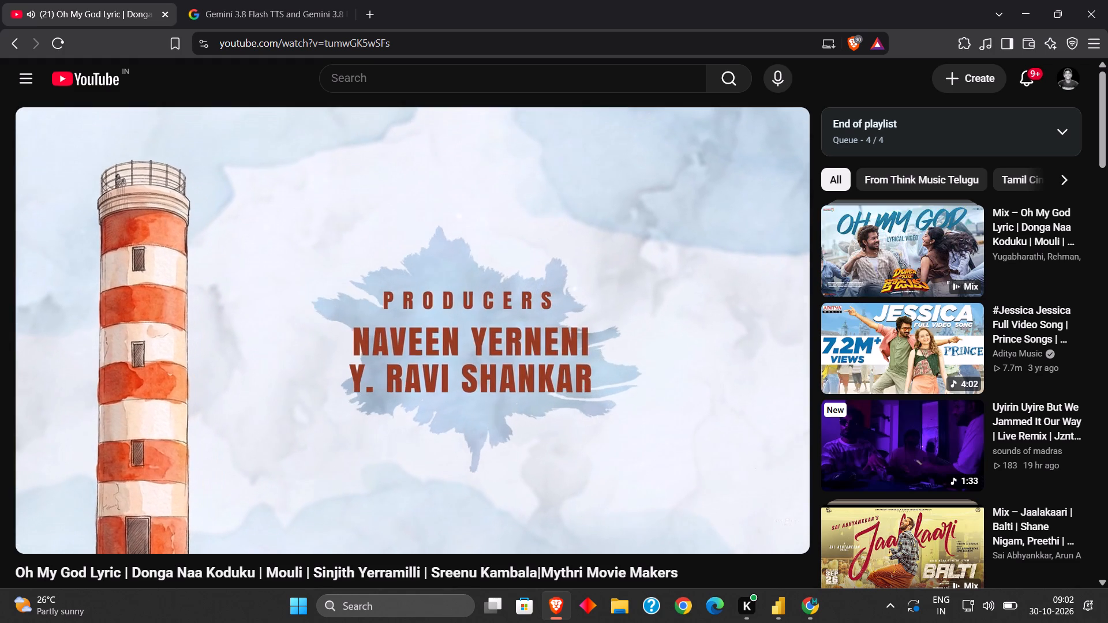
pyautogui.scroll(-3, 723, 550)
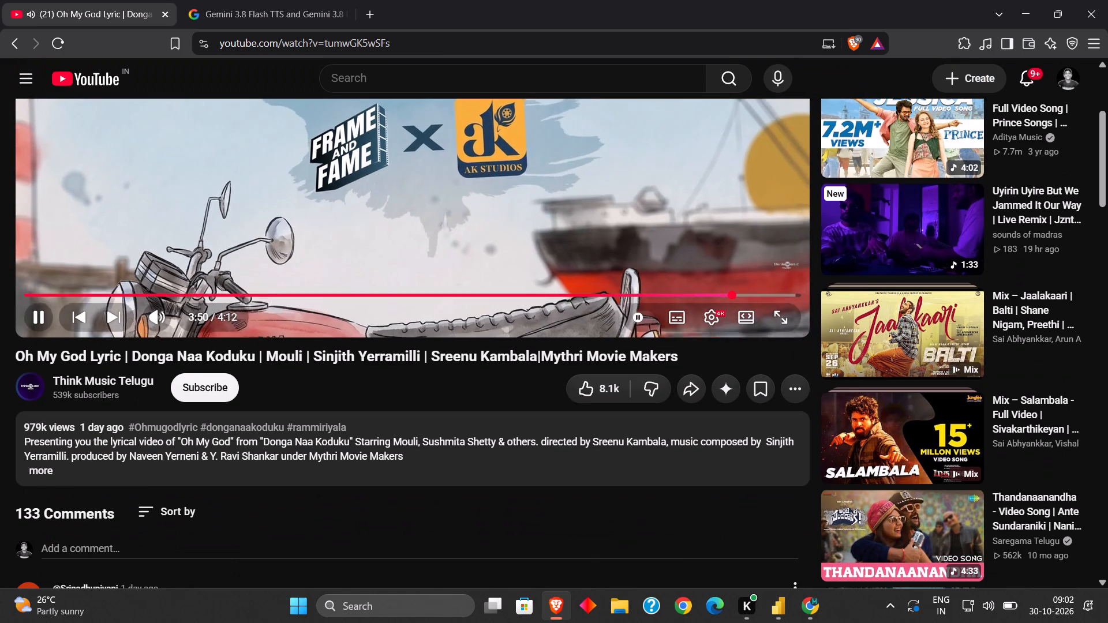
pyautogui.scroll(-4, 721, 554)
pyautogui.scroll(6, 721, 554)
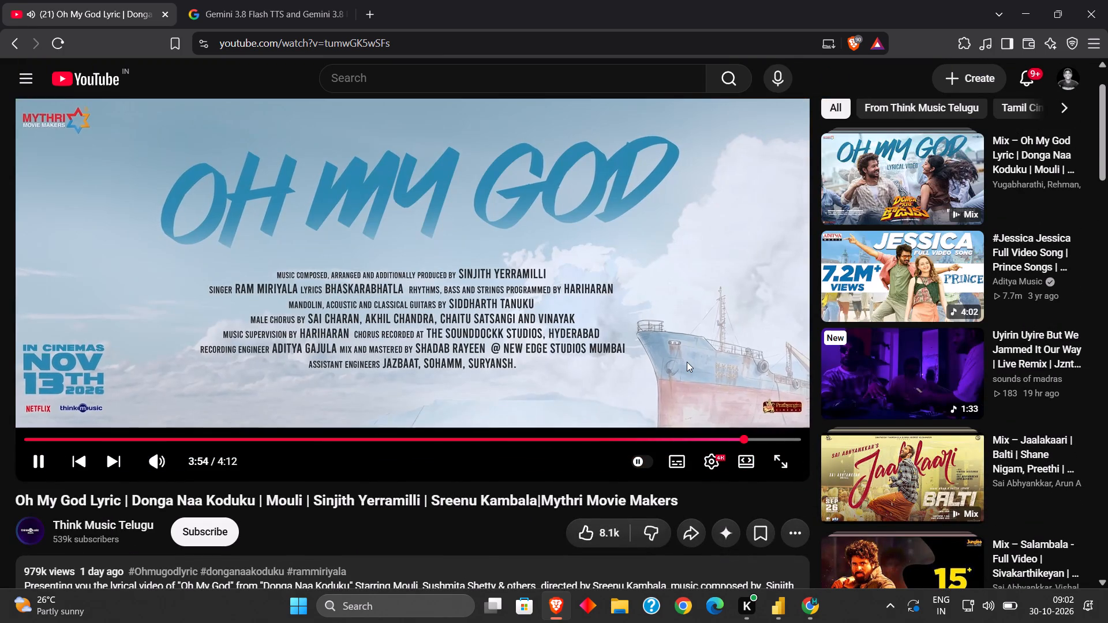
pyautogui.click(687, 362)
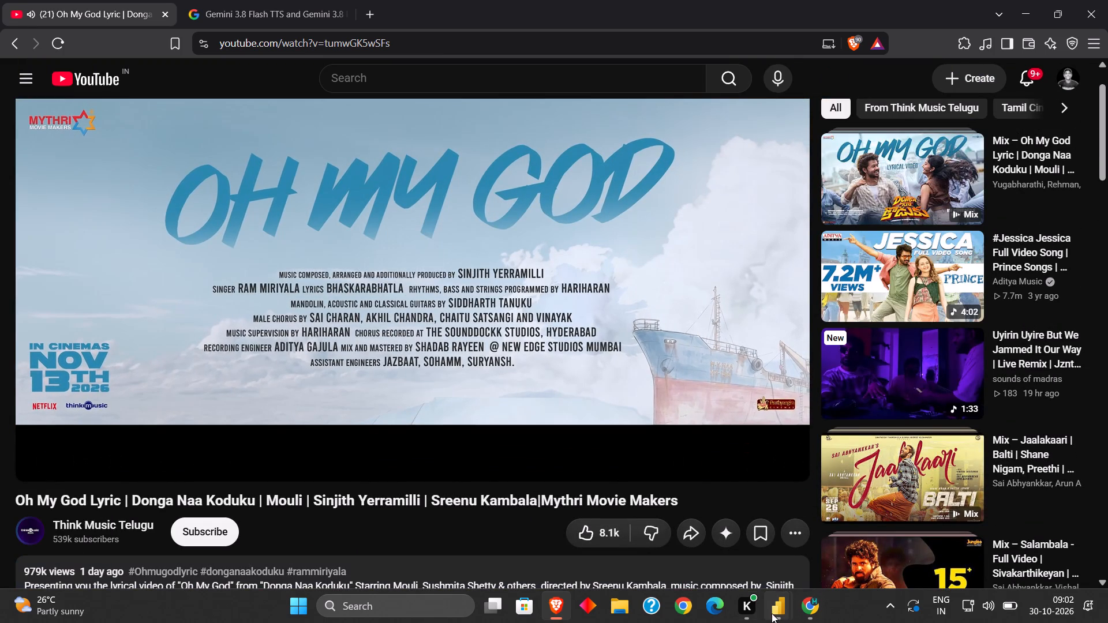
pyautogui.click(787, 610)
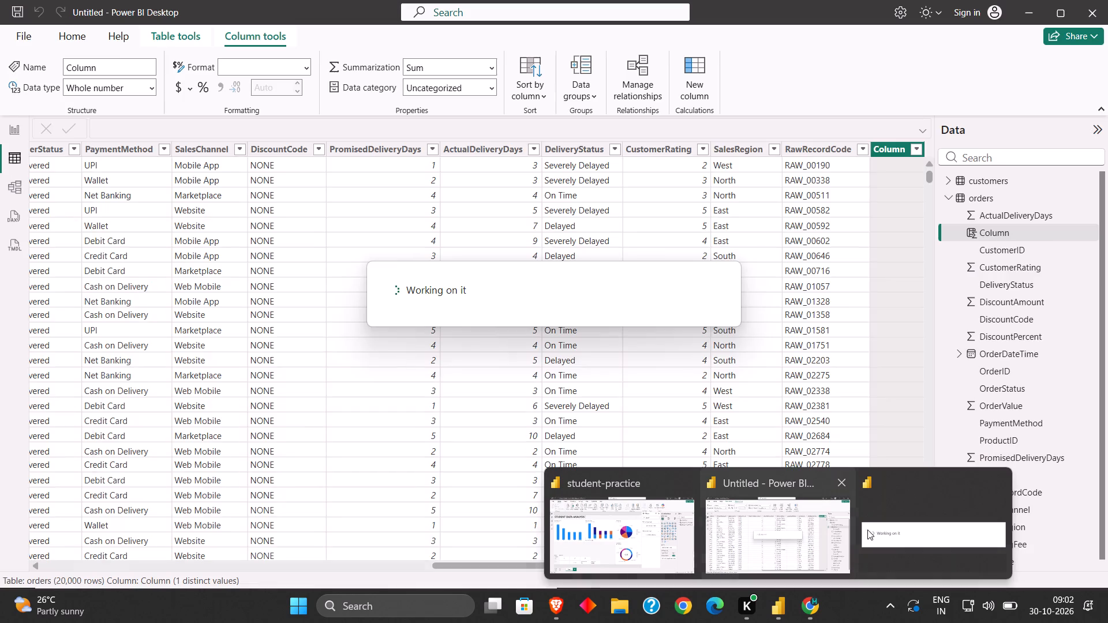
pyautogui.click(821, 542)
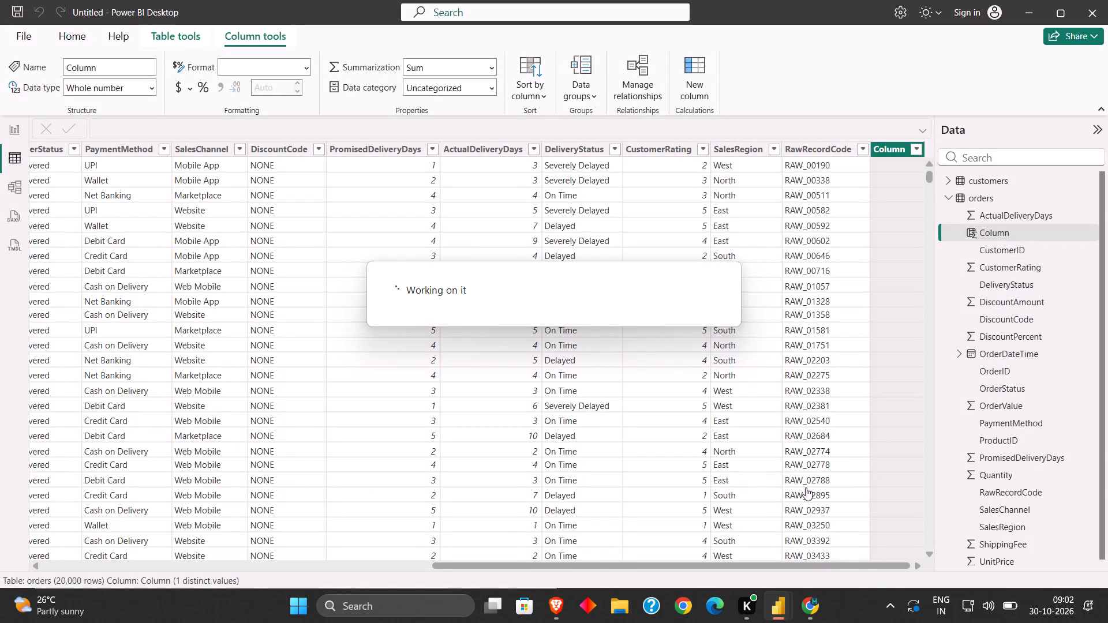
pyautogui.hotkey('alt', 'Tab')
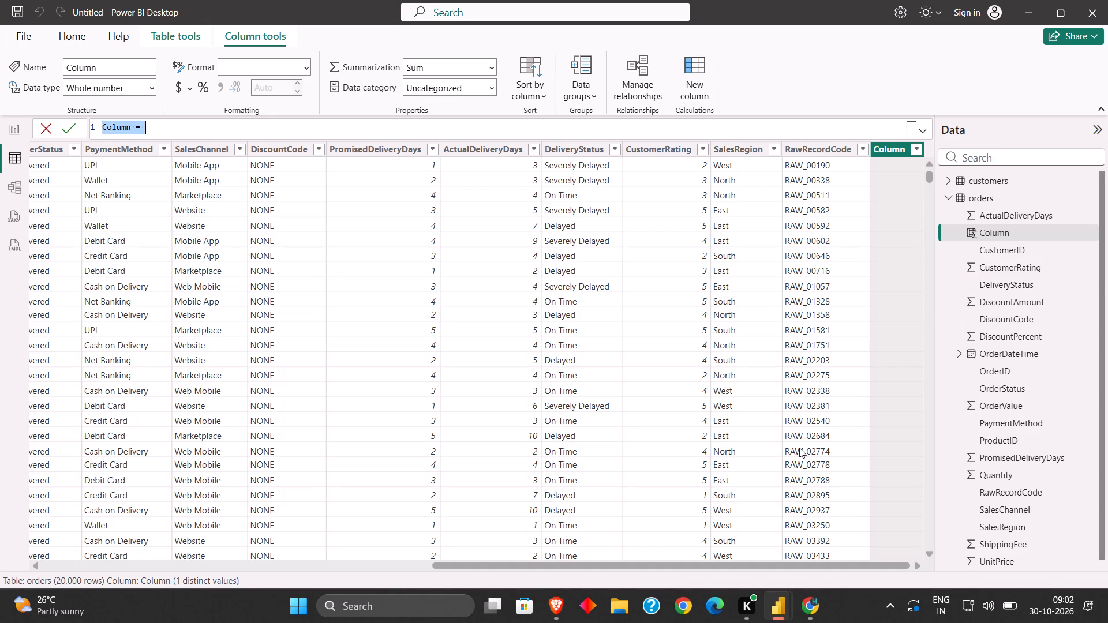
# Name the new calculated column DiscountCode at the start of its formula.
pyautogui.write('DI')
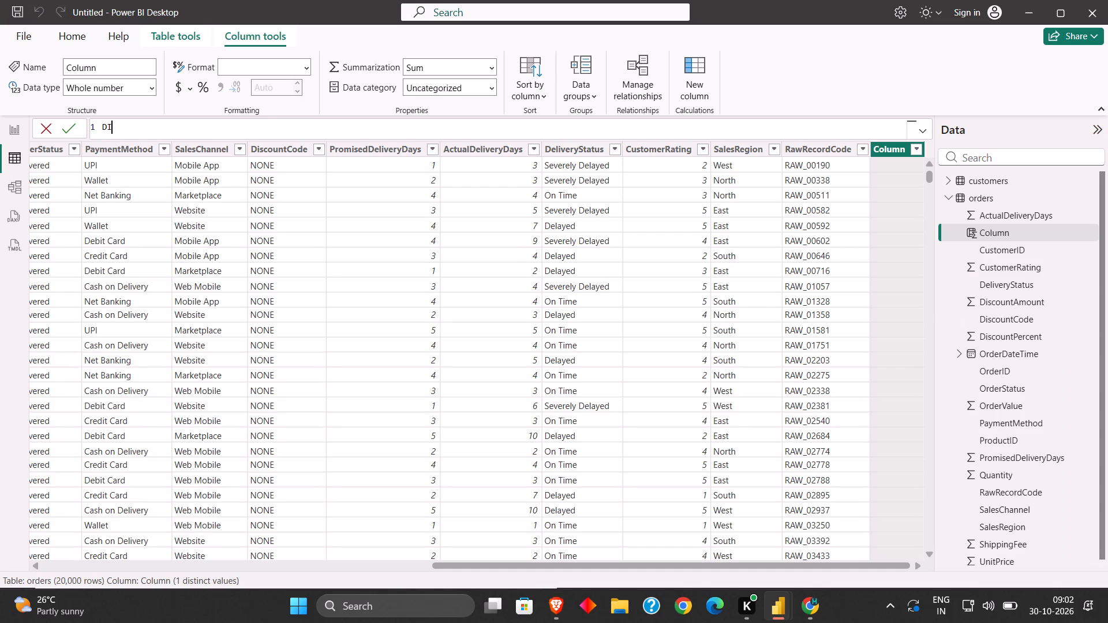
pyautogui.write('SS')
pyautogui.hotkey('shift', 'BackSpace')
pyautogui.press('BackSpace')
pyautogui.press('BackSpace')
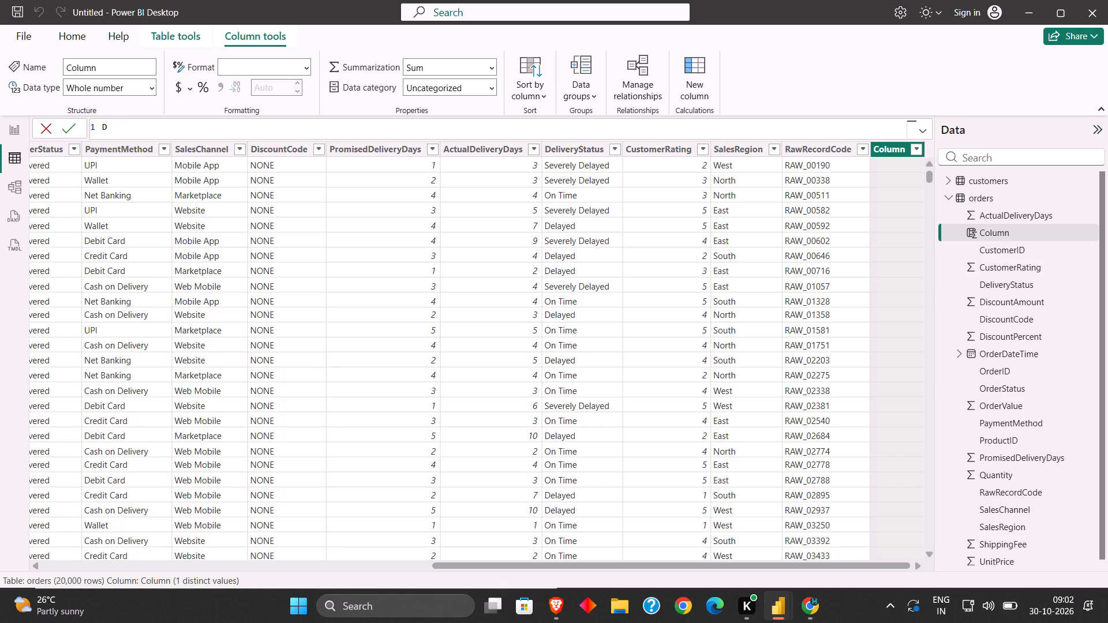
pyautogui.write('iscountCode =')
pyautogui.press('BackSpace')
pyautogui.press('space')
pyautogui.press('BackSpace')
pyautogui.write('=')
pyautogui.press('space')
# Begin an IF function in the column formula with orders[DiscountCode] as the tested column.
pyautogui.write('IF(')
pyautogui.hotkey('shift', '_')
pyautogui.press('BackSpace')
pyautogui.hotkey('shift', ')')
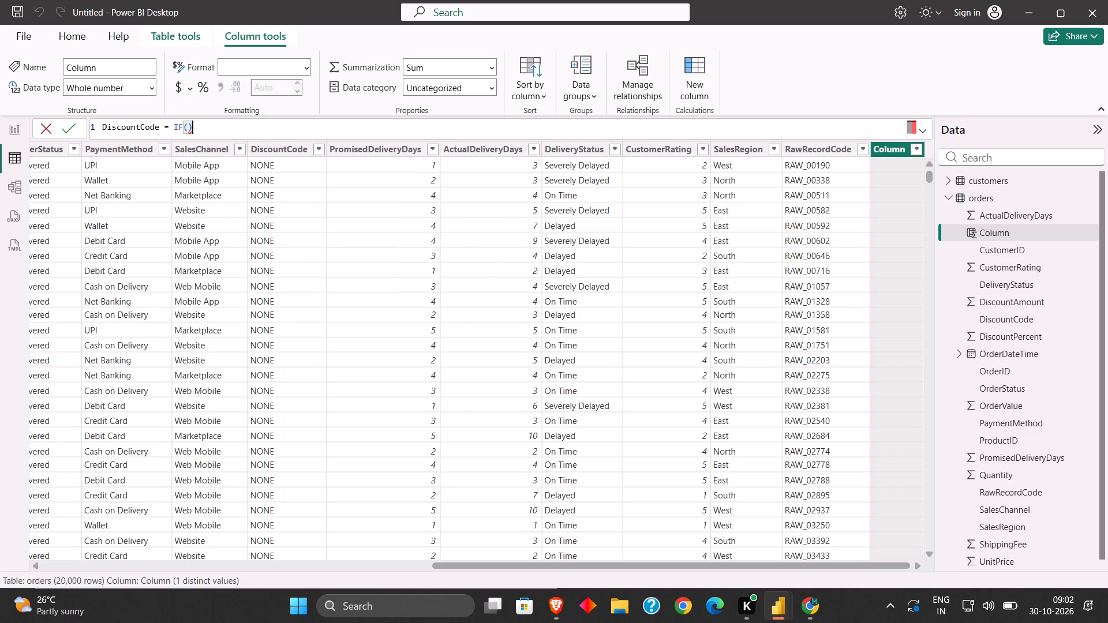
pyautogui.press('BackSpace')
pyautogui.hotkey('shift', 'd')
pyautogui.write('isc')
pyautogui.press('Down')
pyautogui.press('Return')
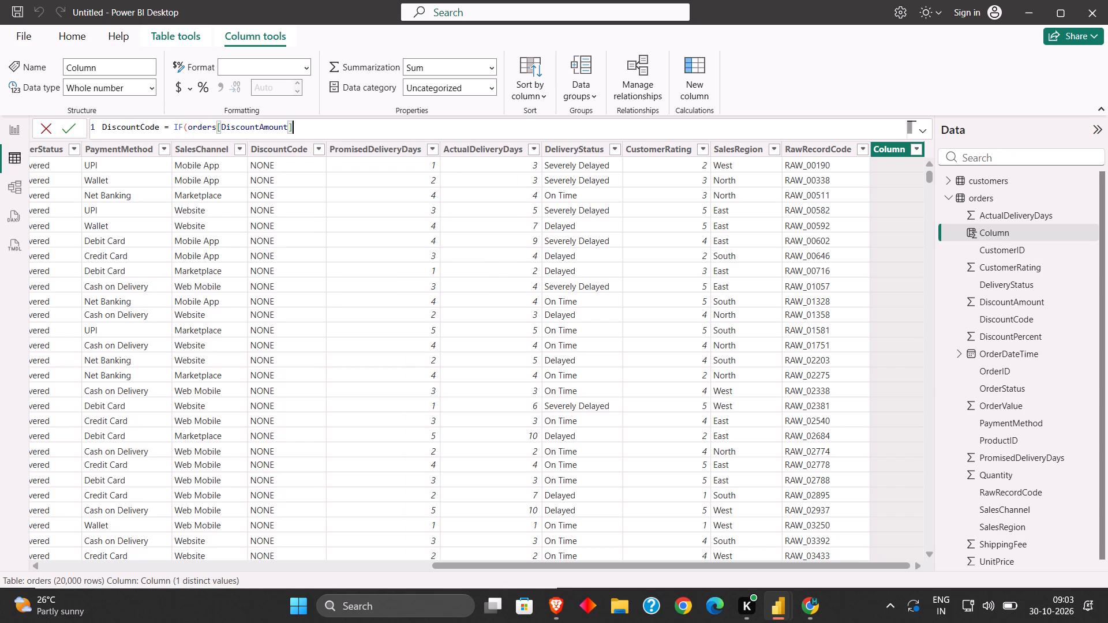
pyautogui.press('Left')
pyautogui.press('BackSpace')
pyautogui.press('BackSpace')
pyautogui.press('BackSpace')
pyautogui.press('BackSpace')
pyautogui.press('BackSpace')
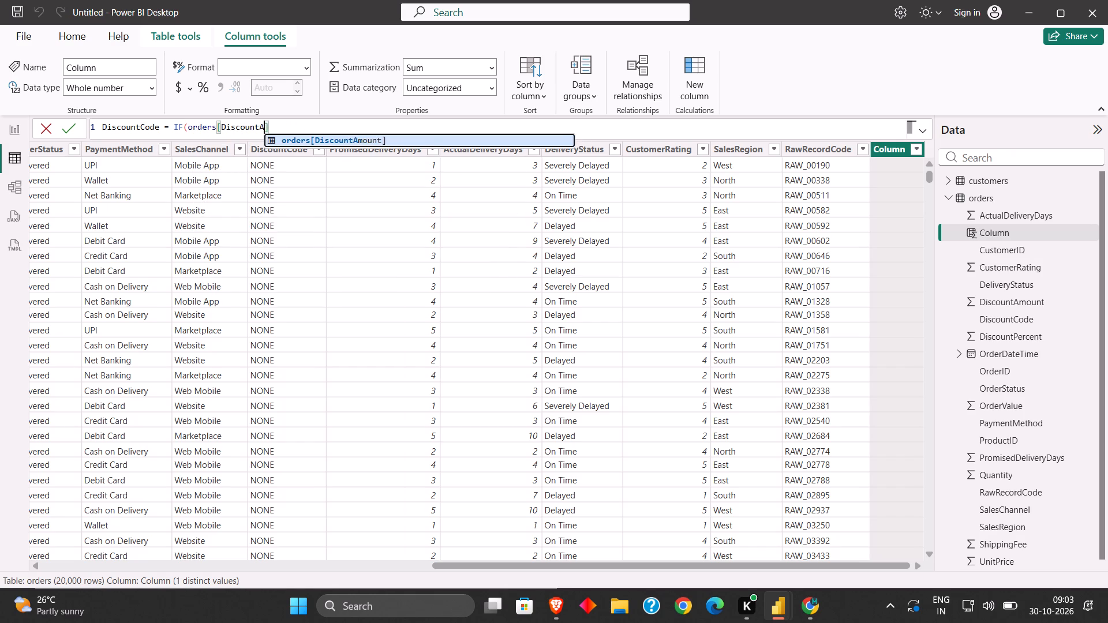
pyautogui.press('BackSpace')
pyautogui.hotkey('shift', 'c')
pyautogui.press('Return')
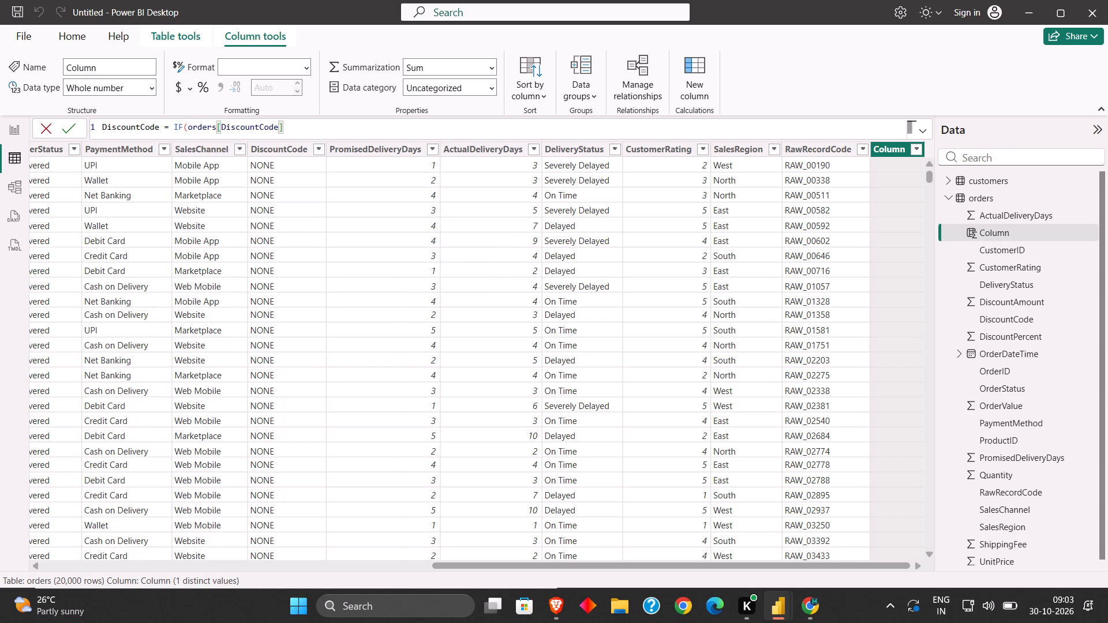
# Complete the IF condition so that orders[DiscountCode] is compared with an empty string "".
pyautogui.press('space')
pyautogui.write('=')
pyautogui.press('space')
pyautogui.write('""')
pyautogui.write(',')
pyautogui.press('space')
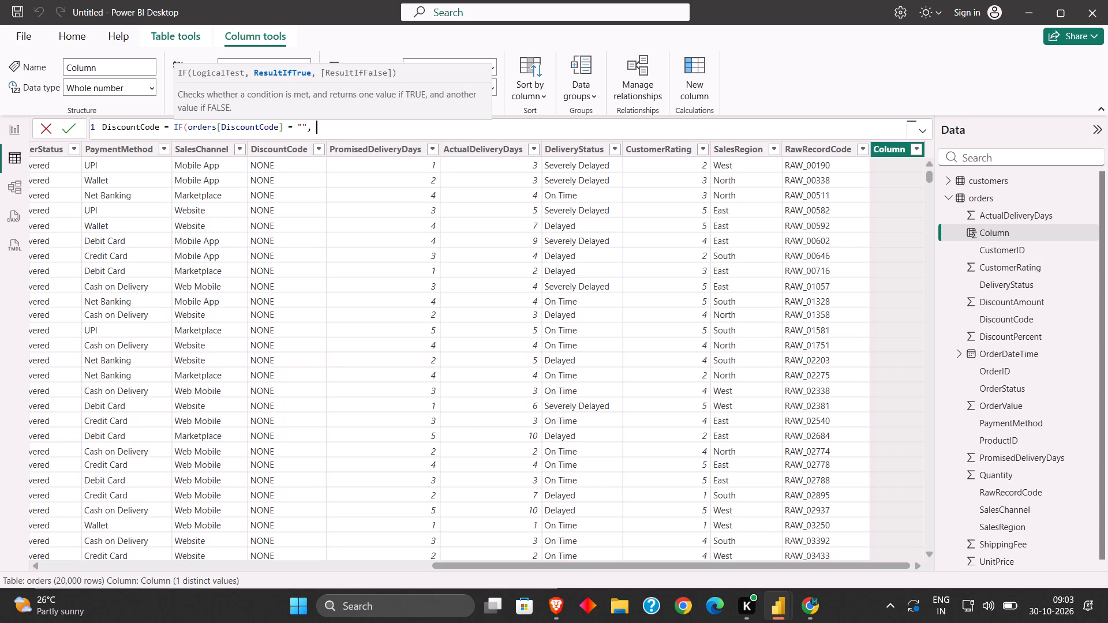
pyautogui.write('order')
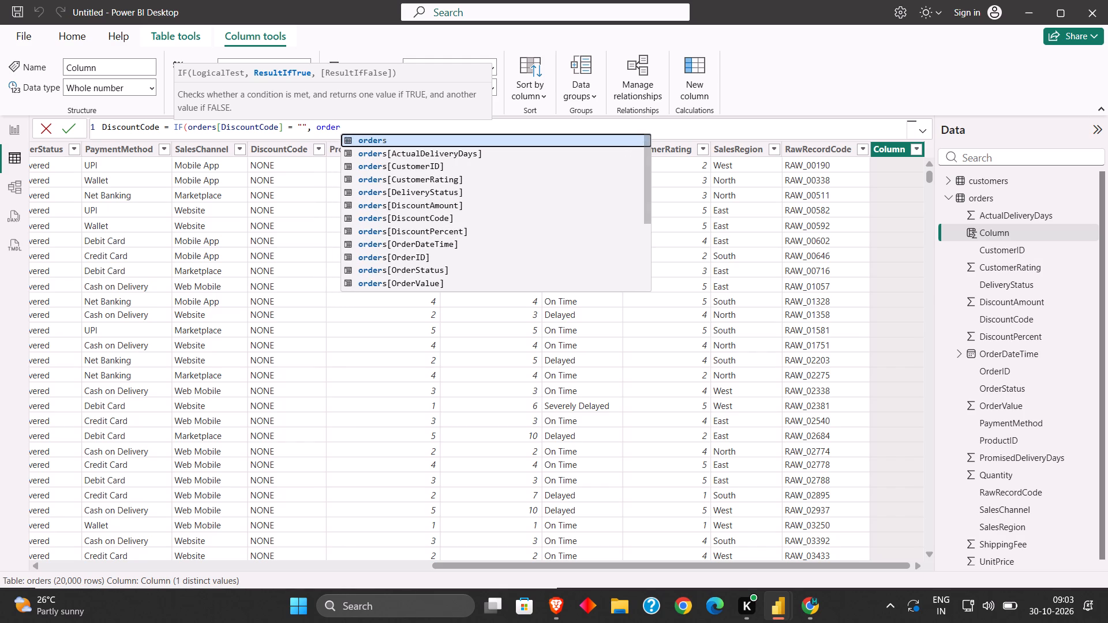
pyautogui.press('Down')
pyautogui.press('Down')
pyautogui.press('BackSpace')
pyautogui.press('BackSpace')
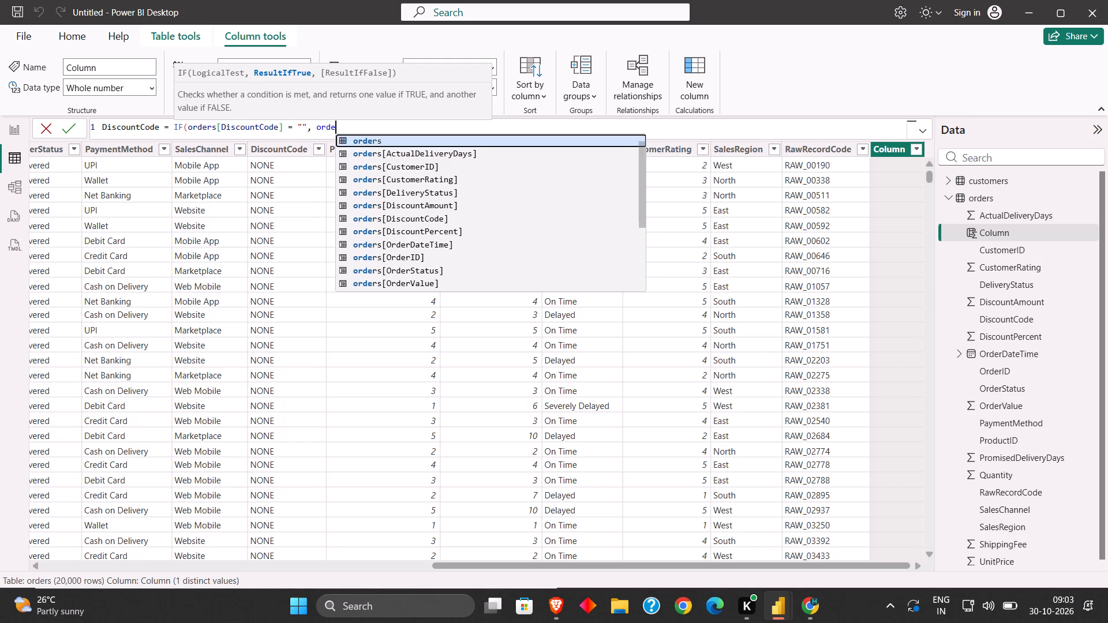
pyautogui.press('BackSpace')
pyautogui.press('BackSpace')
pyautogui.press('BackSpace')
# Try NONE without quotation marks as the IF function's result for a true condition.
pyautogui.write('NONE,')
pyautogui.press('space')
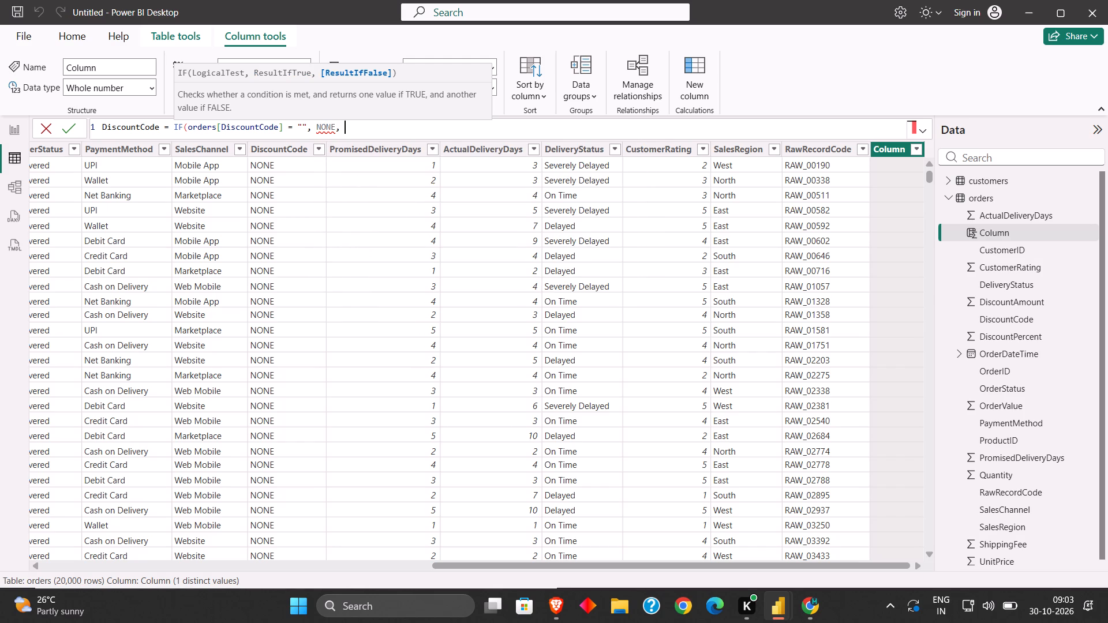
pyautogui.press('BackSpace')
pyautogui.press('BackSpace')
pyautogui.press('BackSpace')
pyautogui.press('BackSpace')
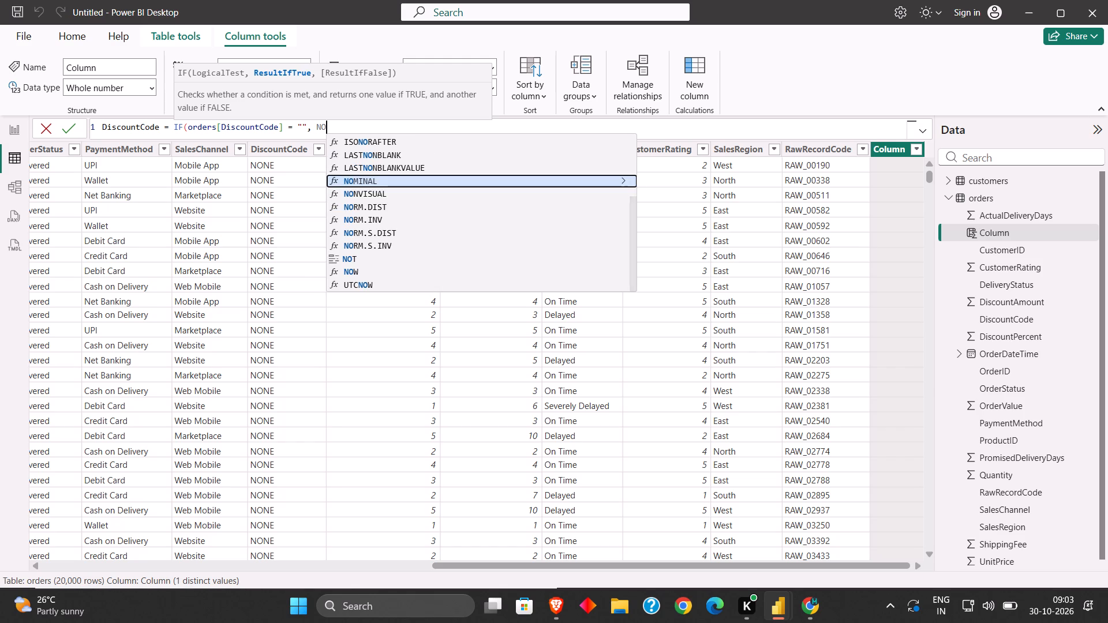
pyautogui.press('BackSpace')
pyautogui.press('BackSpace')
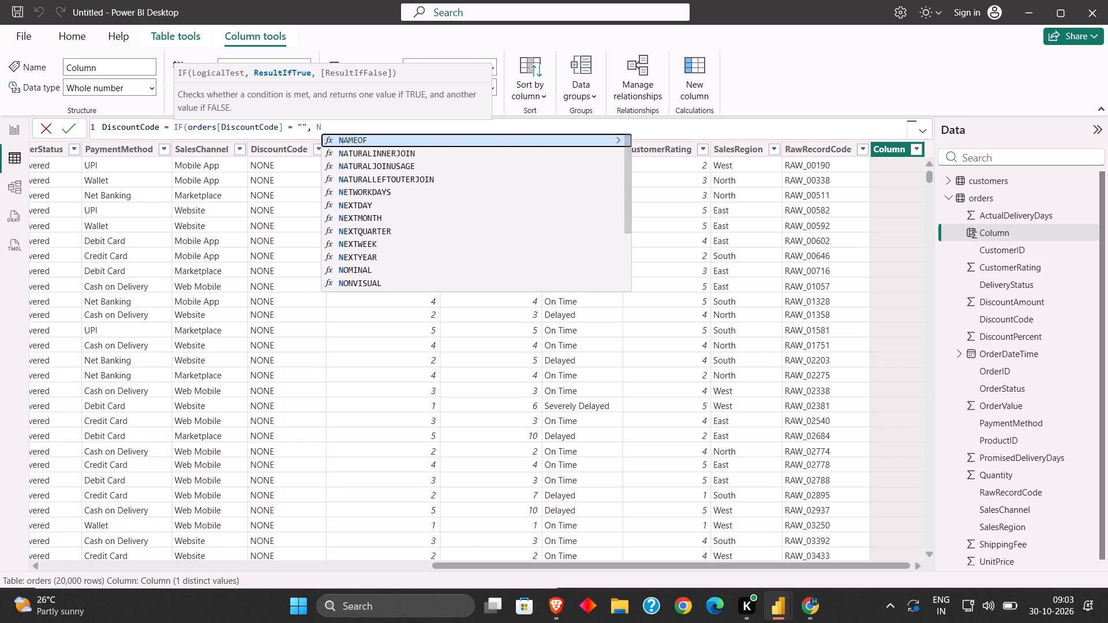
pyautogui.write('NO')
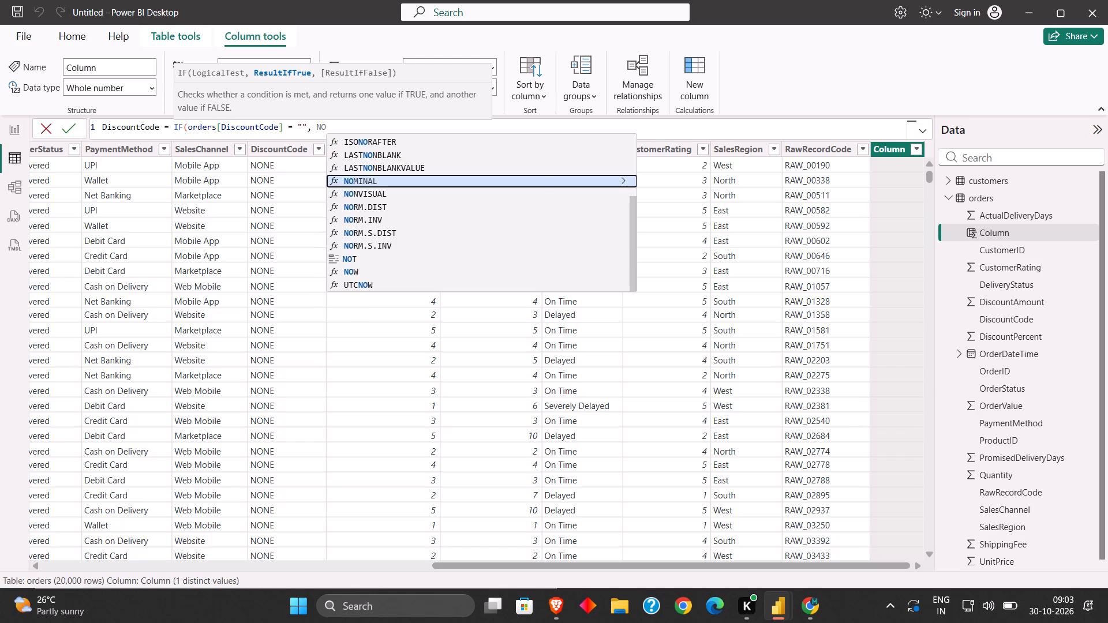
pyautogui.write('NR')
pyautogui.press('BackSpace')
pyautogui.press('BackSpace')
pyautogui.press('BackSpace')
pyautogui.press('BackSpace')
# Set the IF function's result for a true condition to the text "NONE".
pyautogui.write('""')
pyautogui.press('Left')
pyautogui.write('NONE')
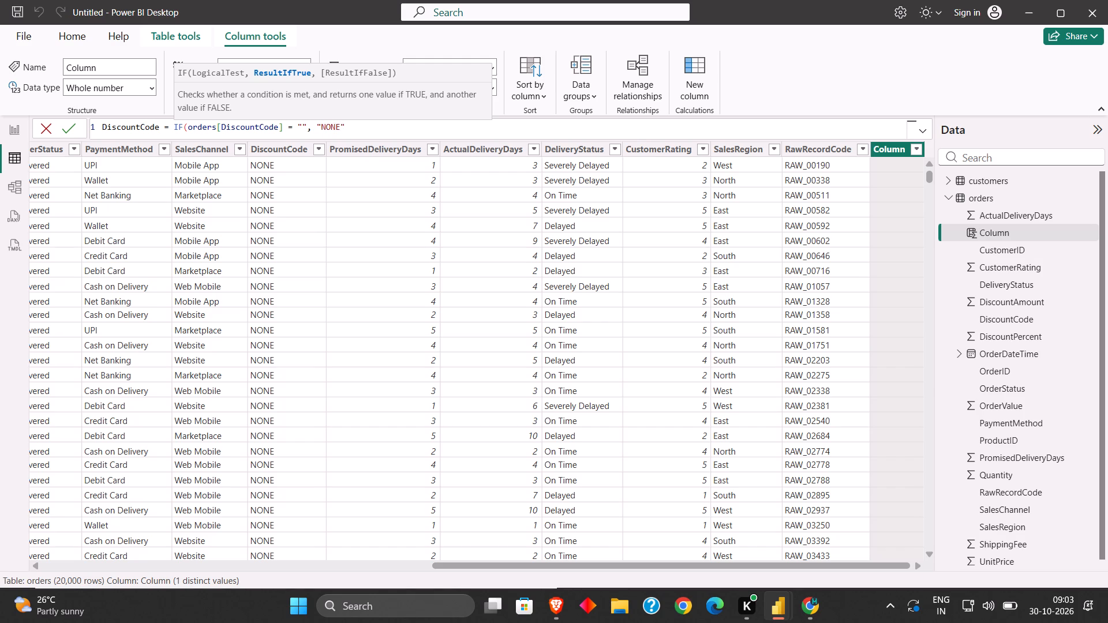
pyautogui.press('End')
pyautogui.write(',')
pyautogui.press('space')
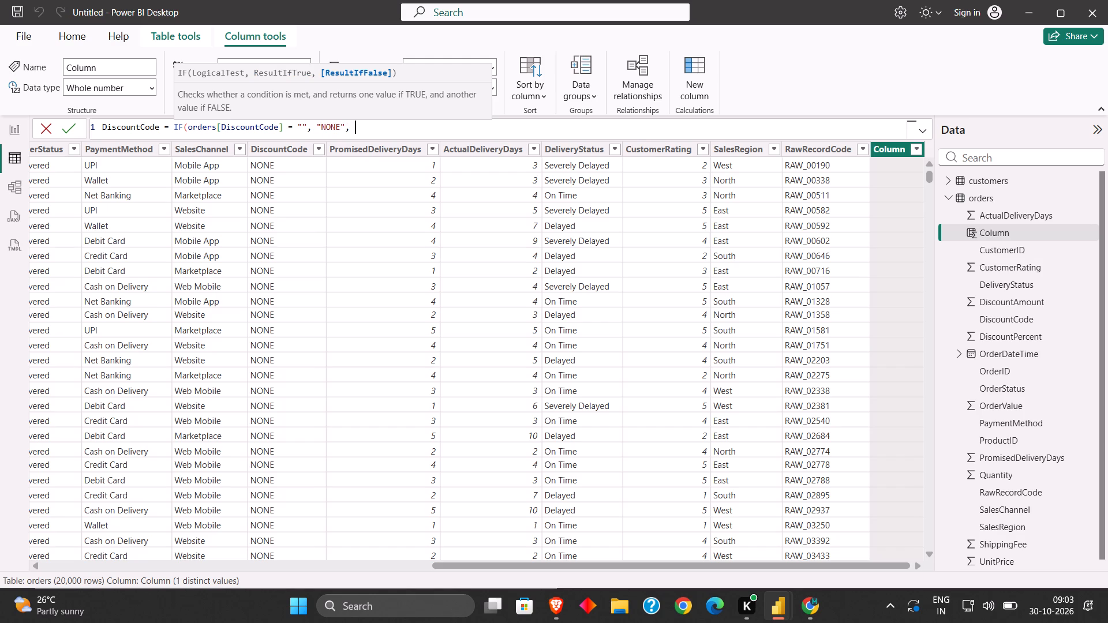
# Use orders[DiscountCode] as the IF function's result for a false condition, close the function and submit the formula.
pyautogui.write('order')
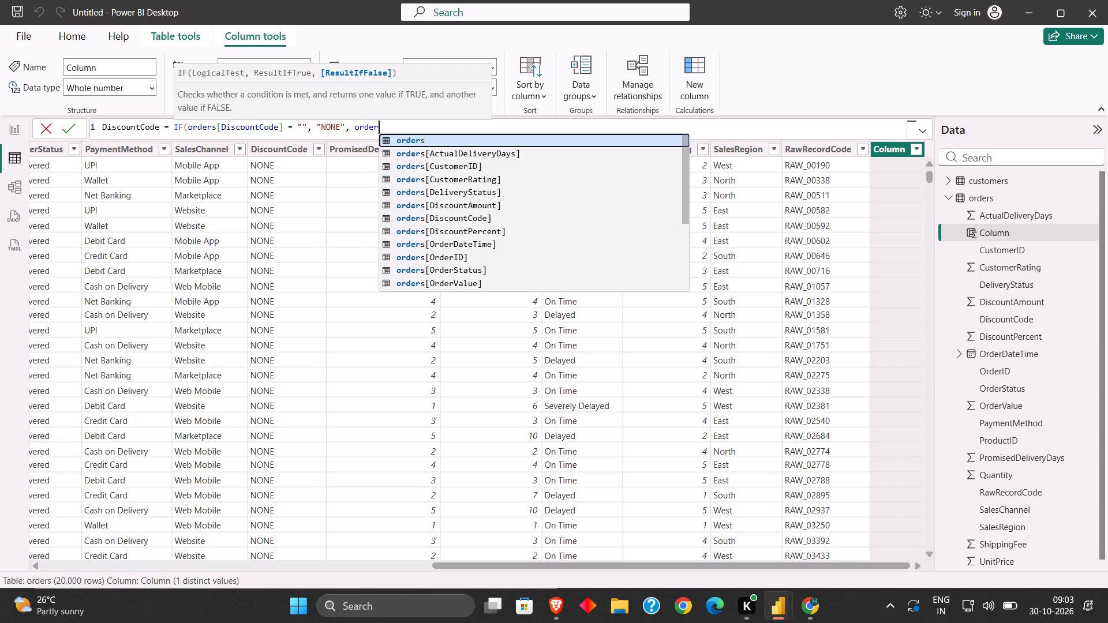
pyautogui.press('Down')
pyautogui.press('Down')
pyautogui.press('Down')
pyautogui.press('Down')
pyautogui.press('Down')
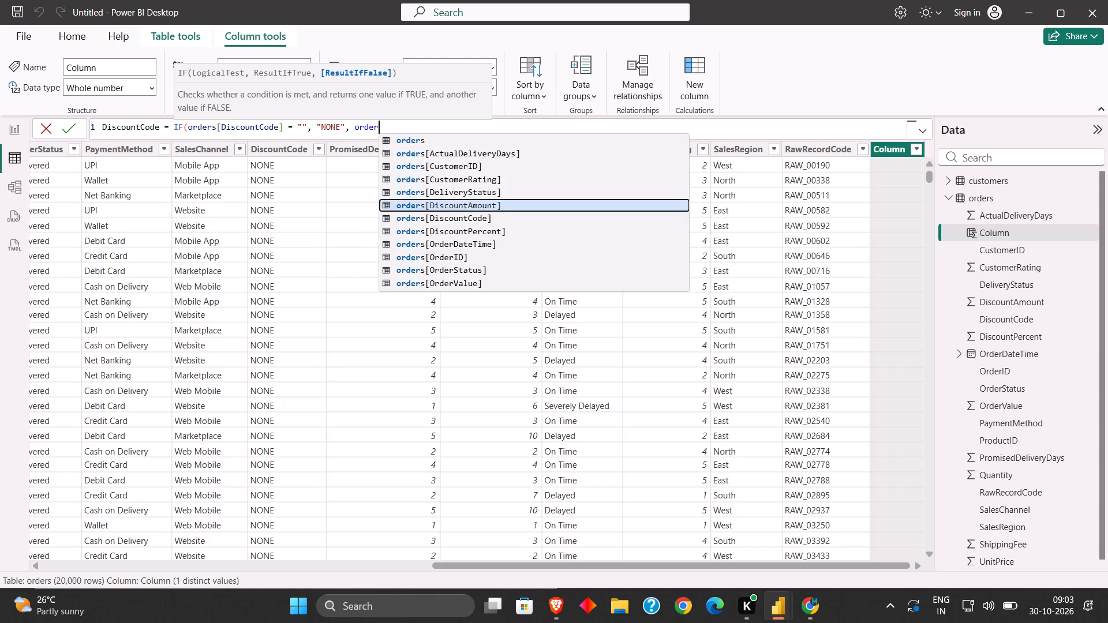
pyautogui.press('Down')
pyautogui.press('Return')
pyautogui.hotkey('shift', ')')
pyautogui.press('Return')
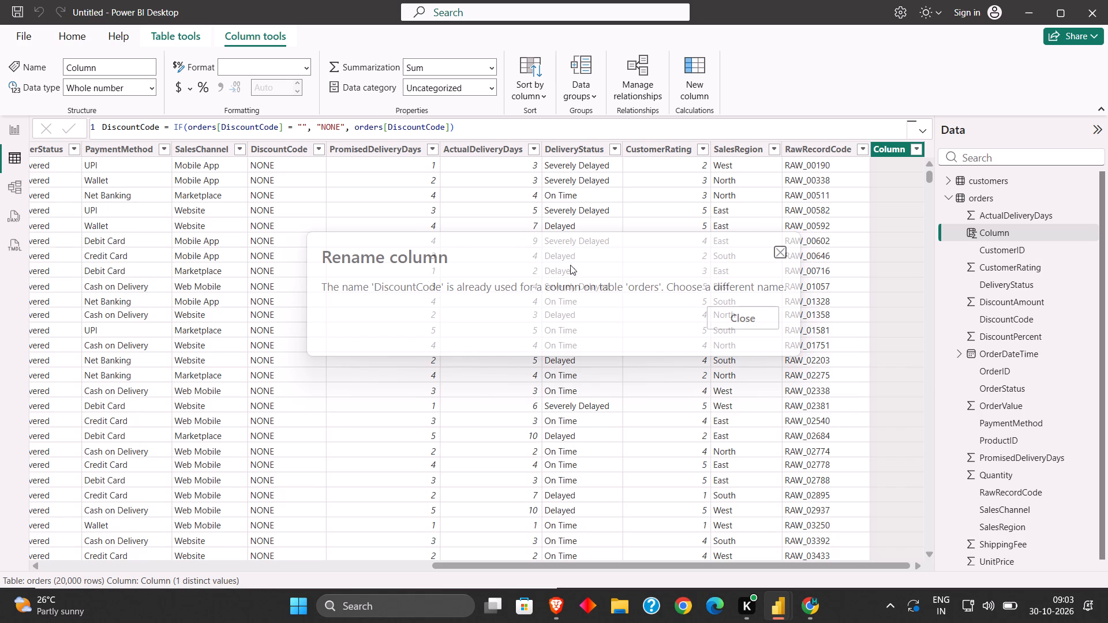
pyautogui.click(779, 251)
# Change the column name in the formula to DiscountCodeNormalized and commit the calculated column.
pyautogui.click(159, 123)
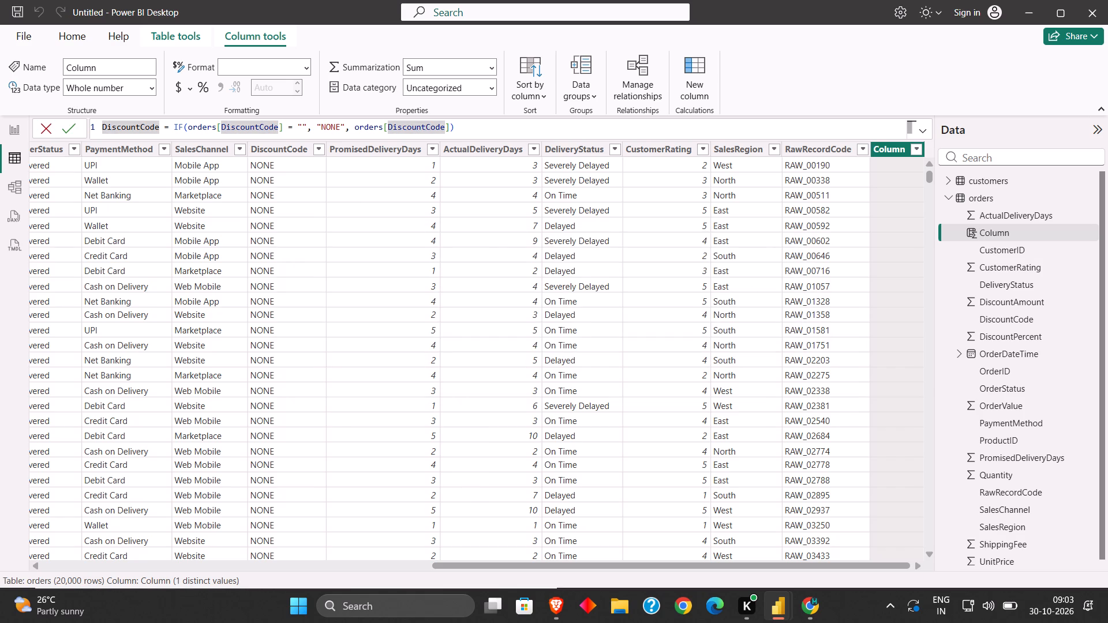
pyautogui.write('Notma')
pyautogui.press('BackSpace')
pyautogui.press('BackSpace')
pyautogui.press('r')
pyautogui.press('BackSpace')
pyautogui.press('BackSpace')
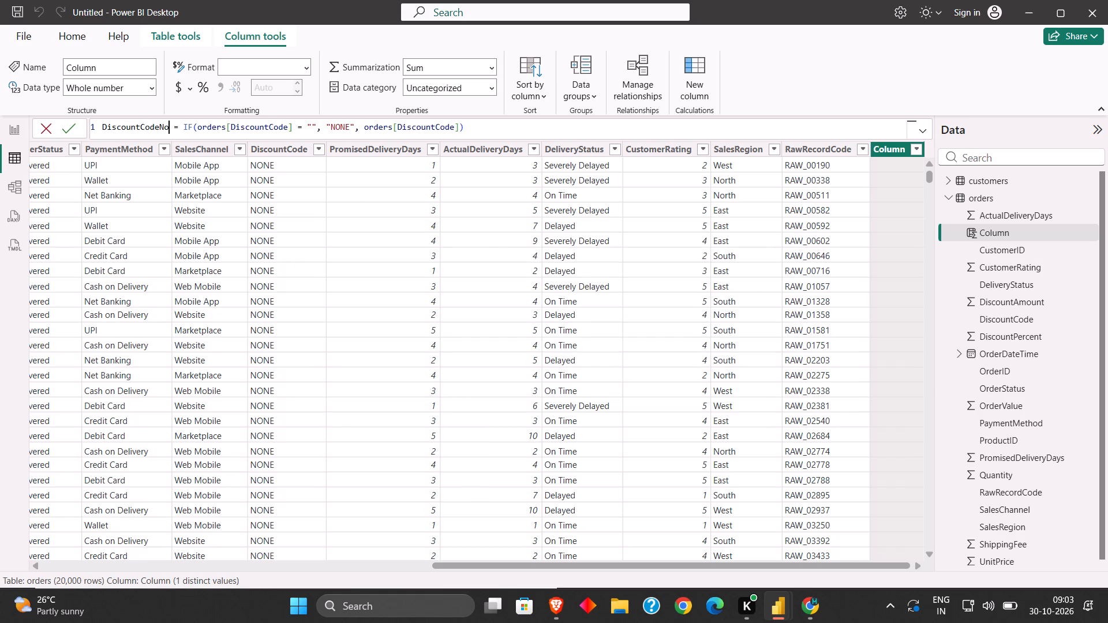
pyautogui.write('ra')
pyautogui.press('BackSpace')
pyautogui.write('malized')
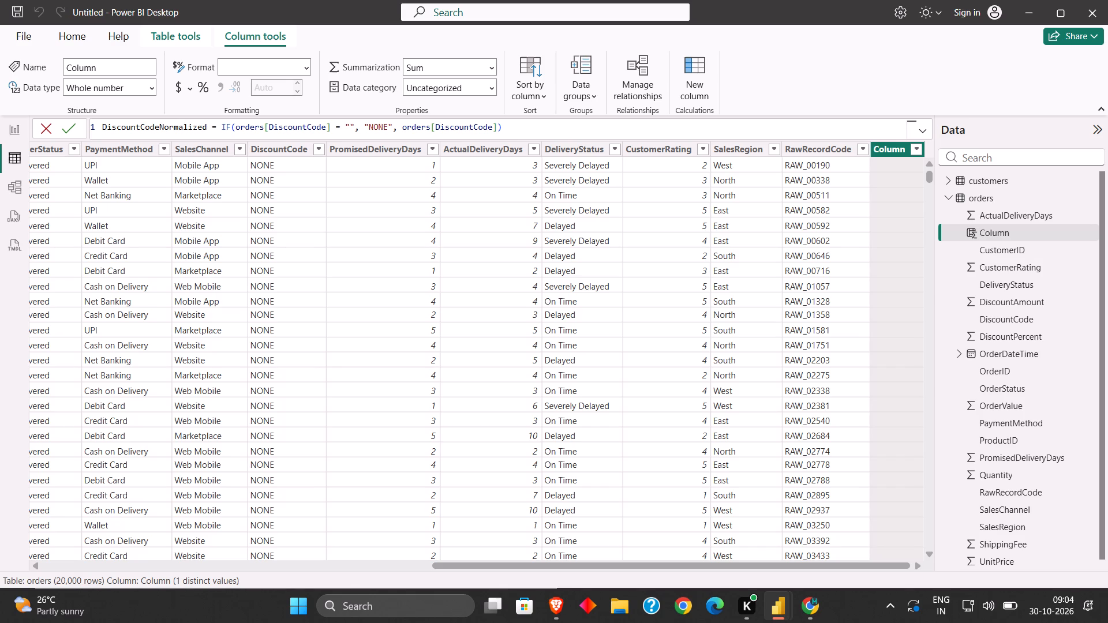
pyautogui.press('Return')
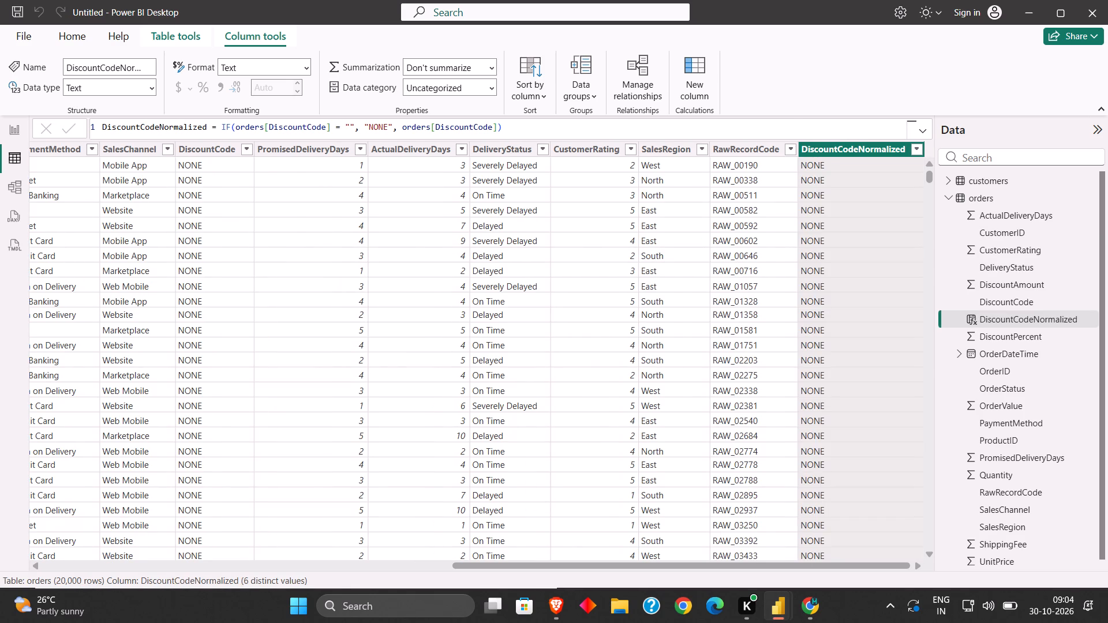
# Compare DiscountCodeNormalized with DiscountCode down the orders rows, as far as a record whose DiscountCode is blank.
pyautogui.scroll(-10, 609, 258)
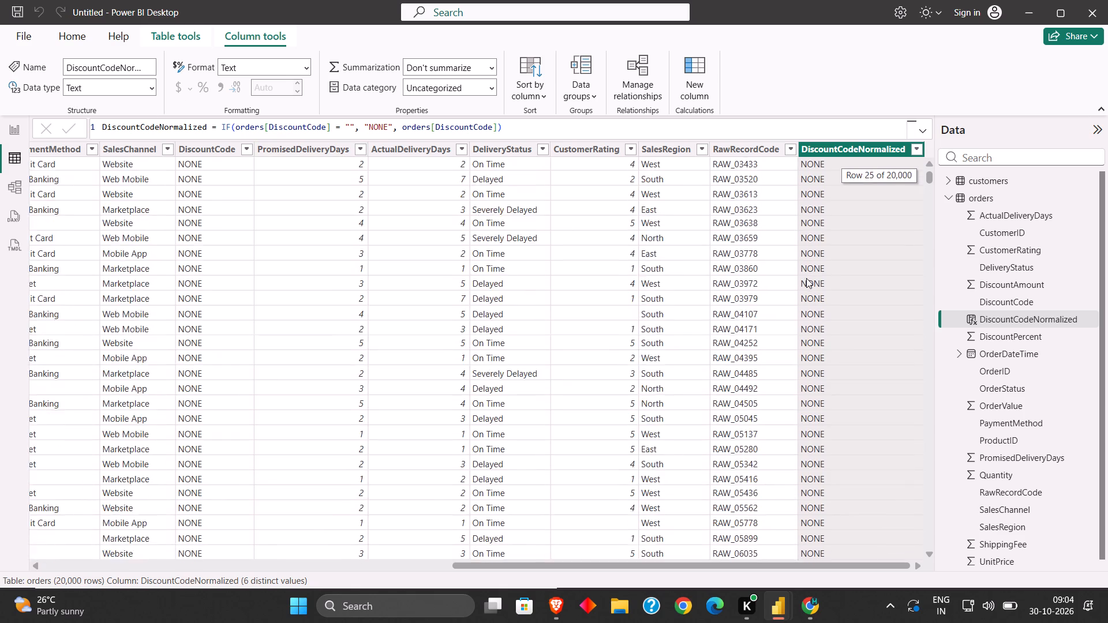
pyautogui.scroll(-15, 806, 278)
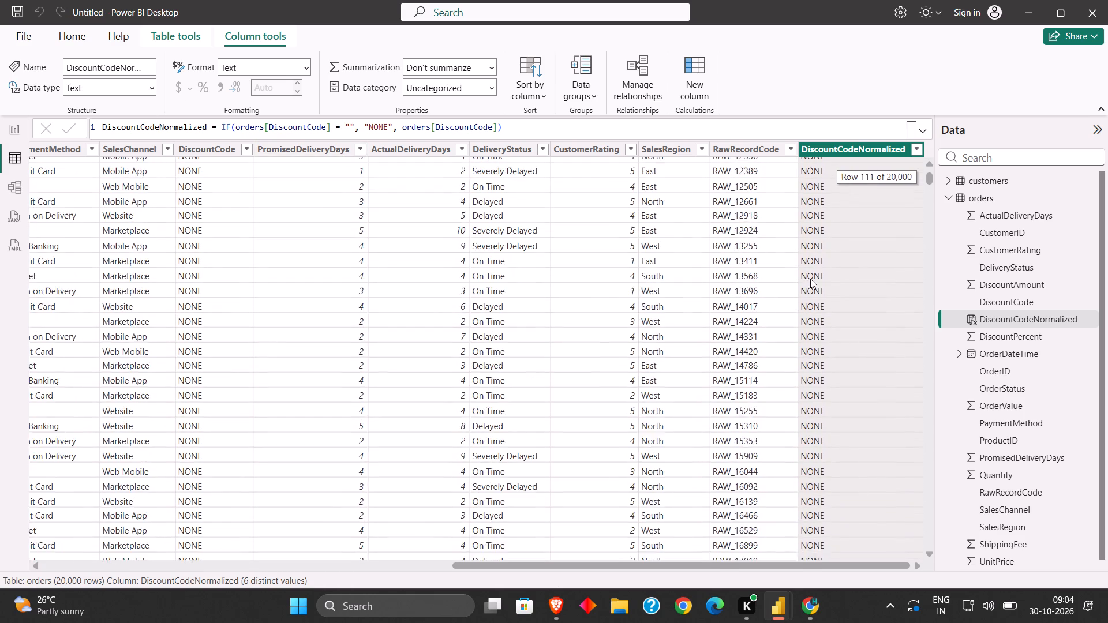
pyautogui.scroll(-20, 810, 279)
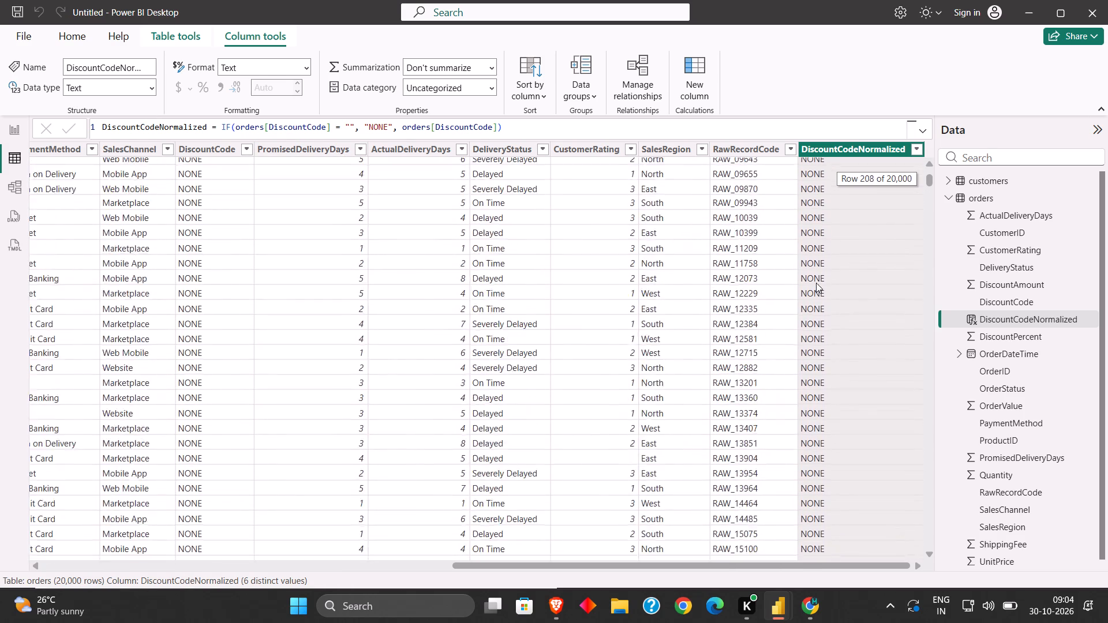
pyautogui.scroll(-12, 816, 283)
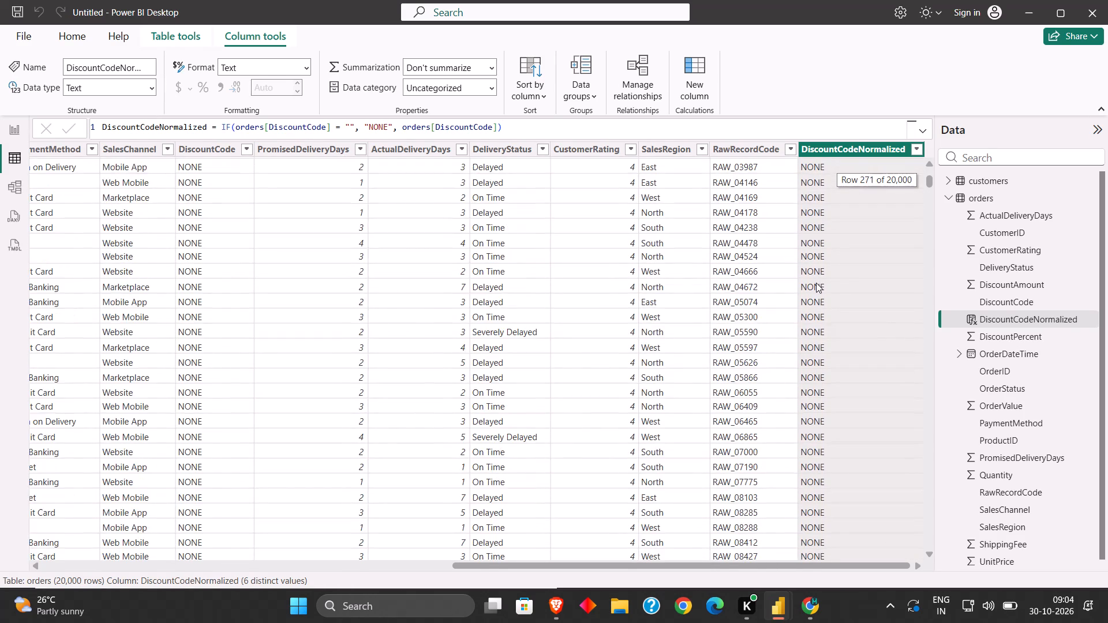
pyautogui.scroll(-17, 816, 283)
pyautogui.scroll(-15, 819, 285)
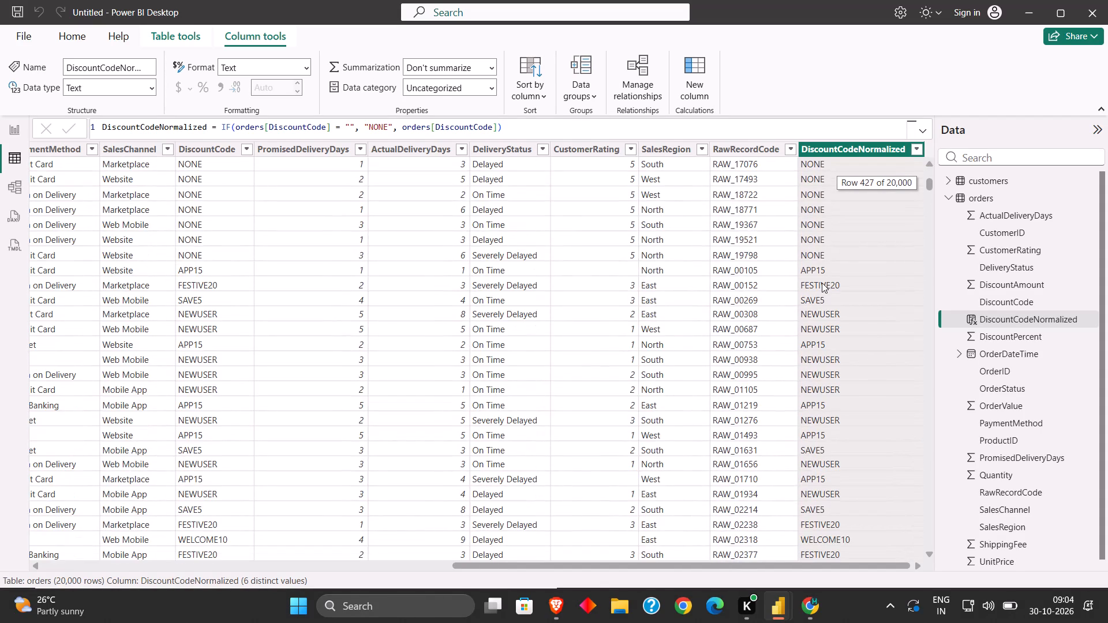
pyautogui.scroll(-10, 822, 283)
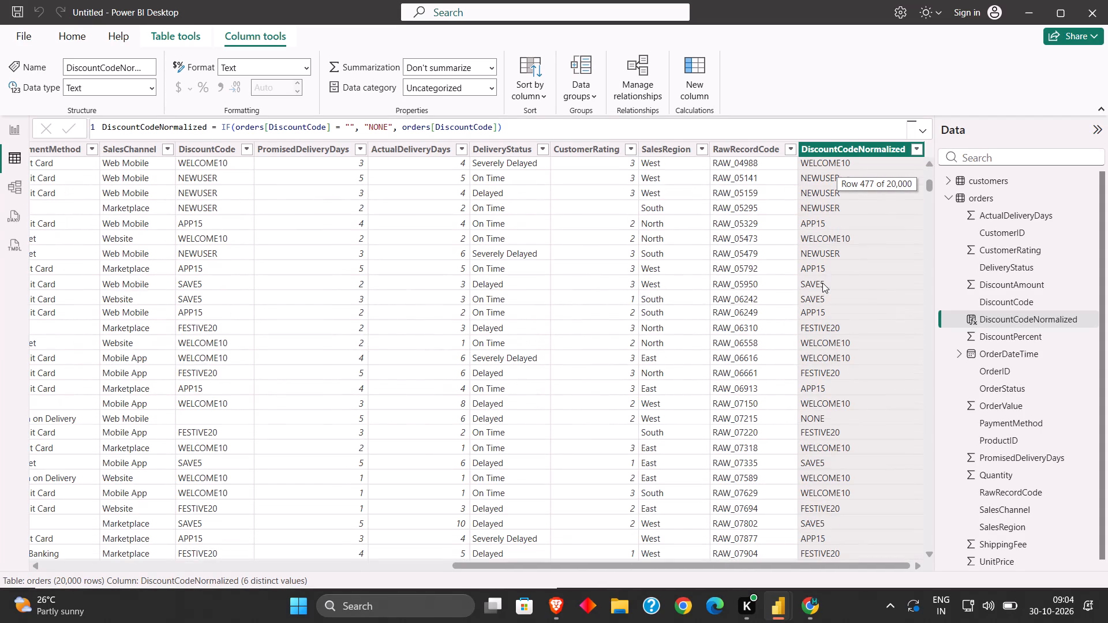
pyautogui.click(193, 414)
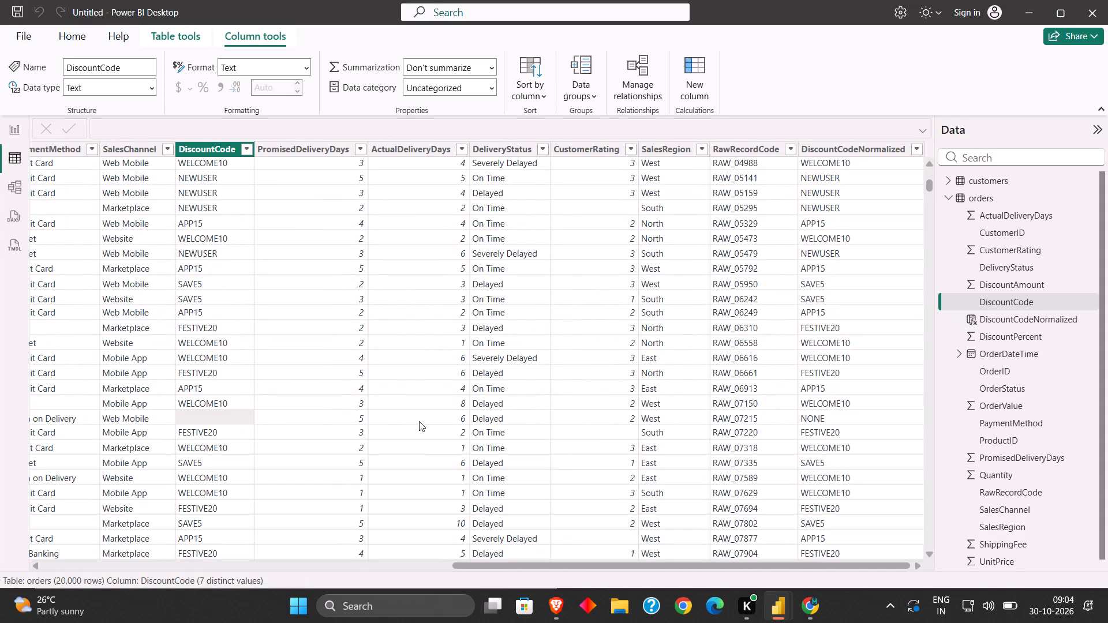
# Review the DiscountCodeNormalized column and the other orders columns from the first rows of the table.
pyautogui.click(827, 422)
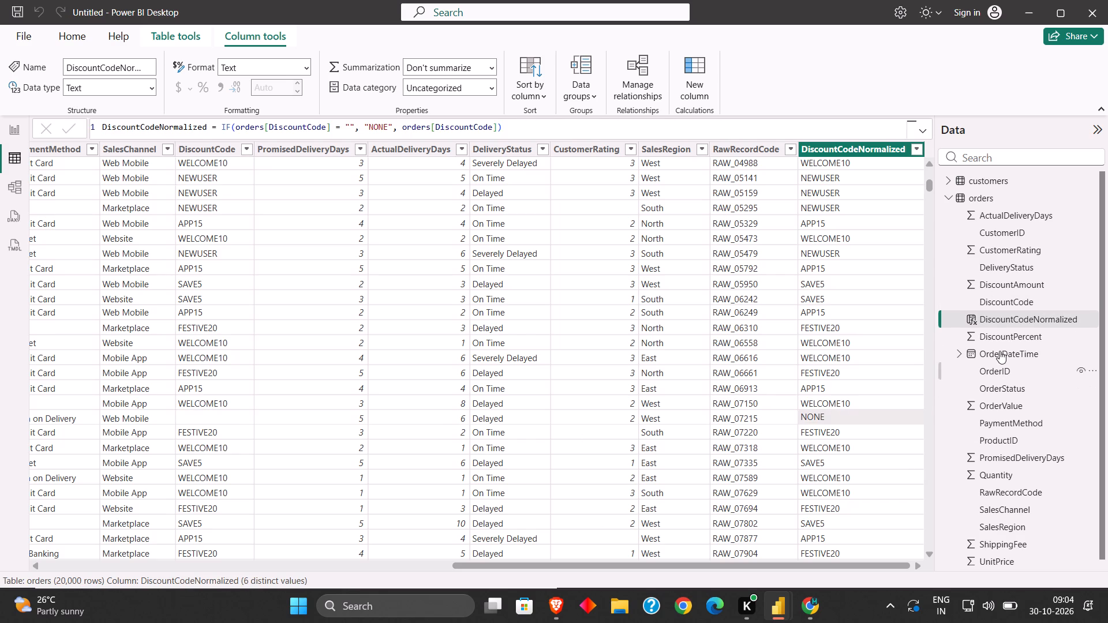
pyautogui.moveTo(930, 190); pyautogui.dragTo(930, 141)
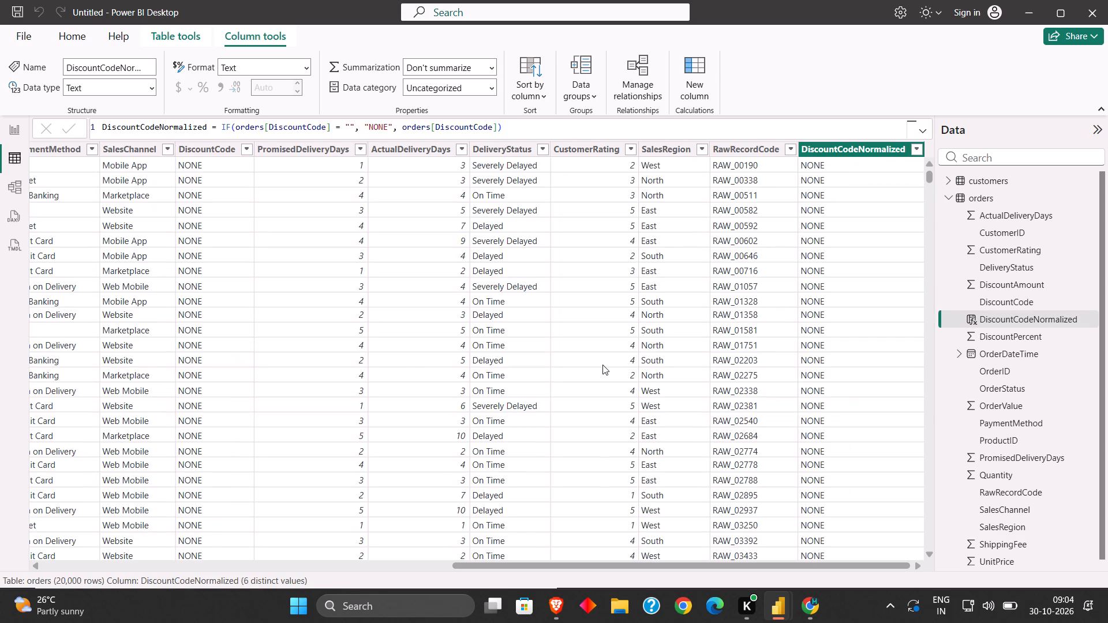
pyautogui.moveTo(504, 562); pyautogui.dragTo(184, 556)
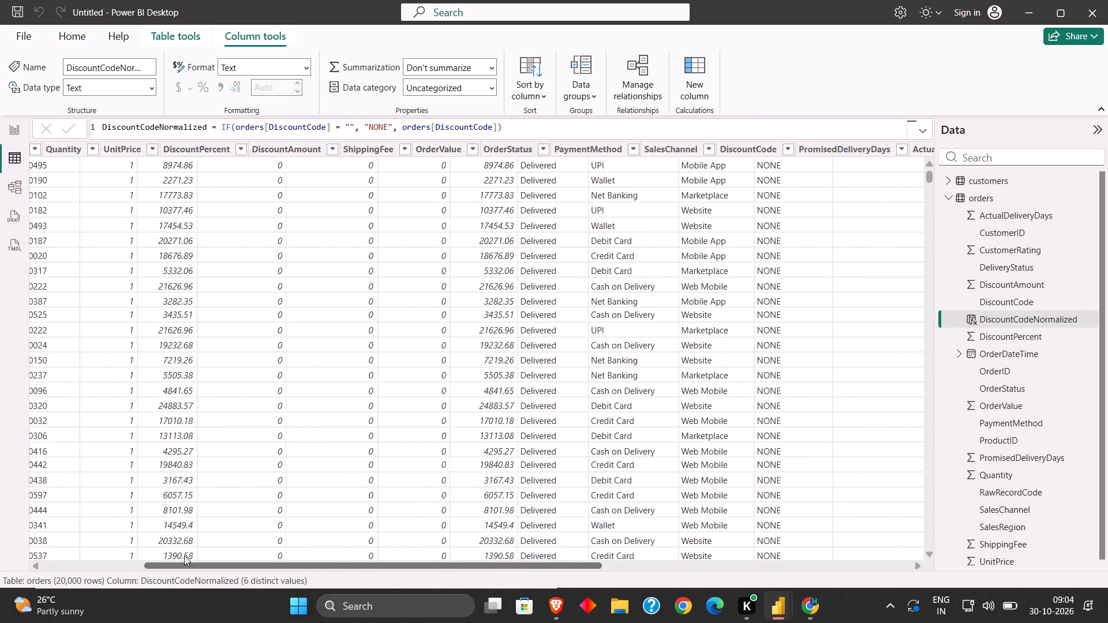
pyautogui.moveTo(184, 556); pyautogui.dragTo(63, 555)
pyautogui.scroll(4, 91, 501)
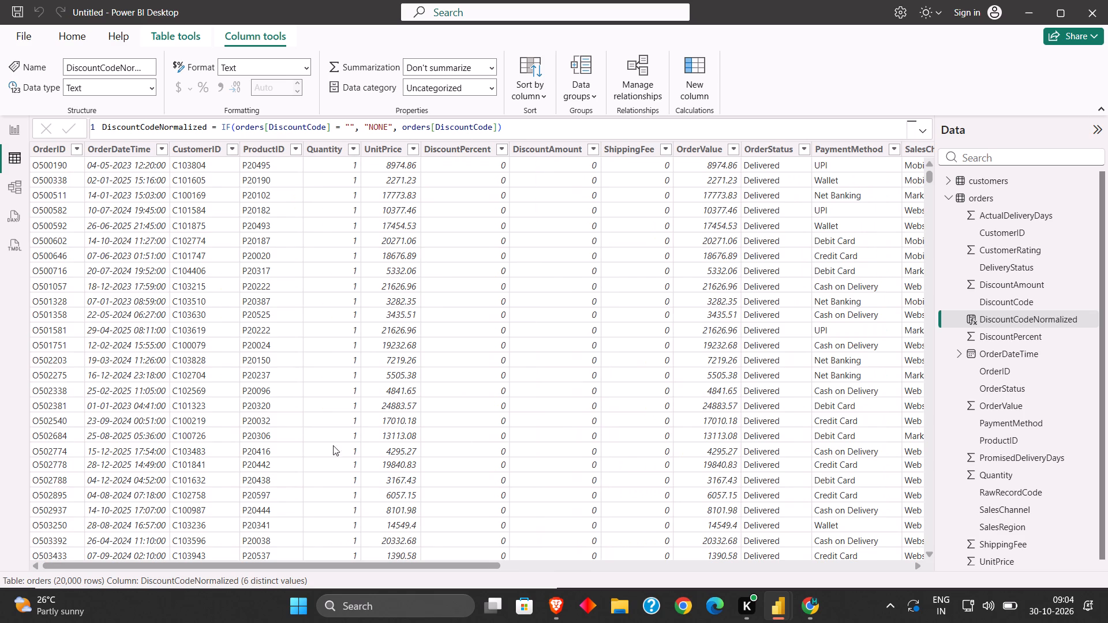
pyautogui.click(952, 196)
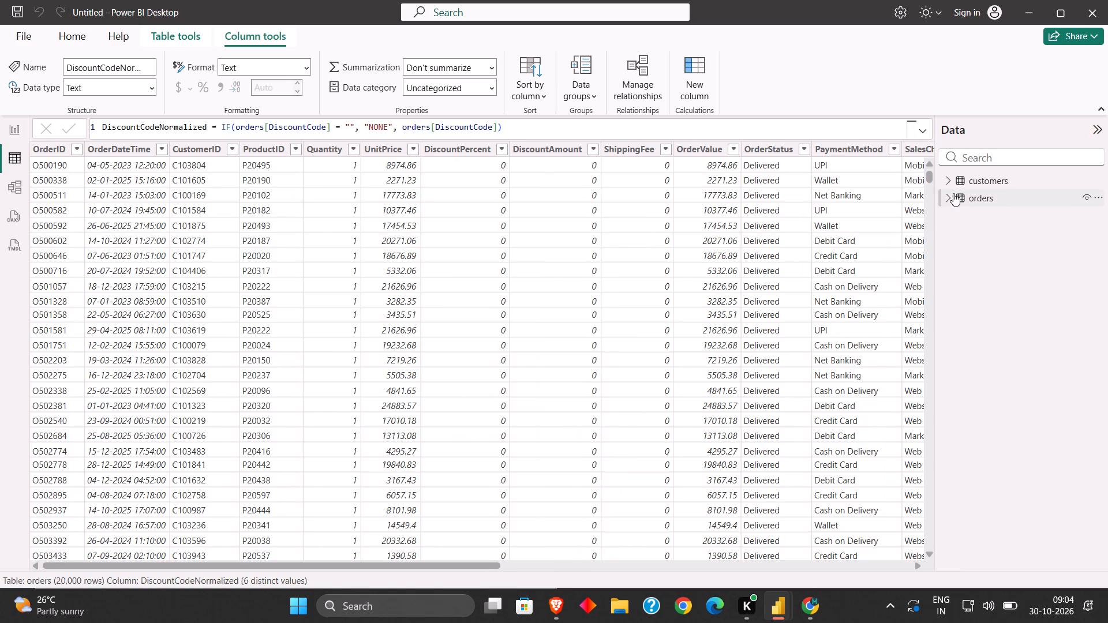
pyautogui.scroll(-8, 338, 286)
pyautogui.scroll(10, 340, 283)
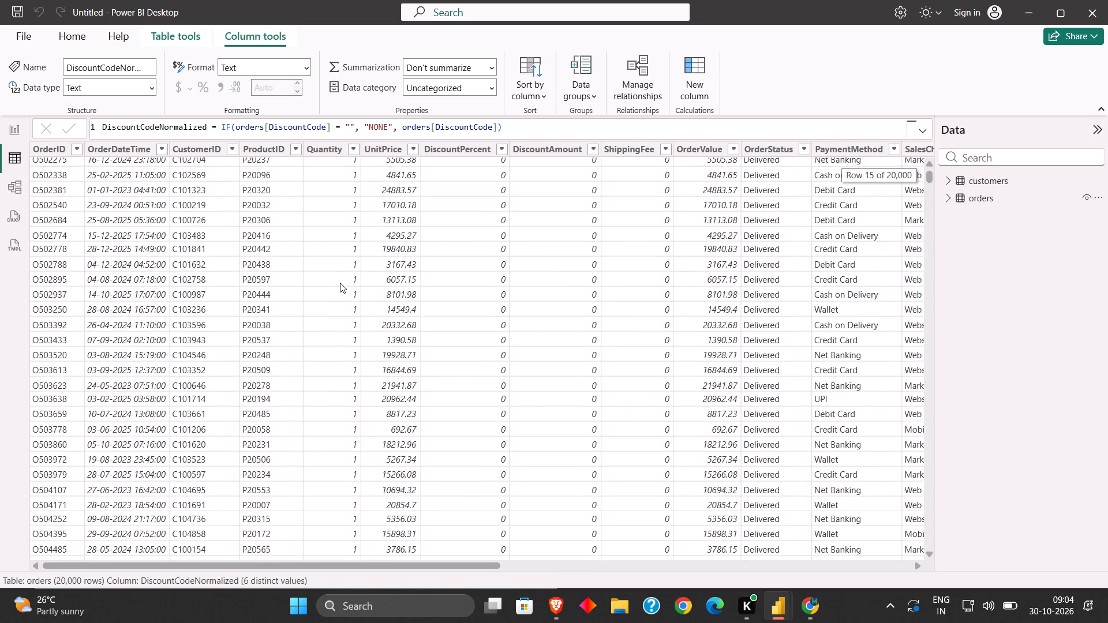
# Inspect the relationship between the orders and customers tables in the model diagram.
pyautogui.click(9, 179)
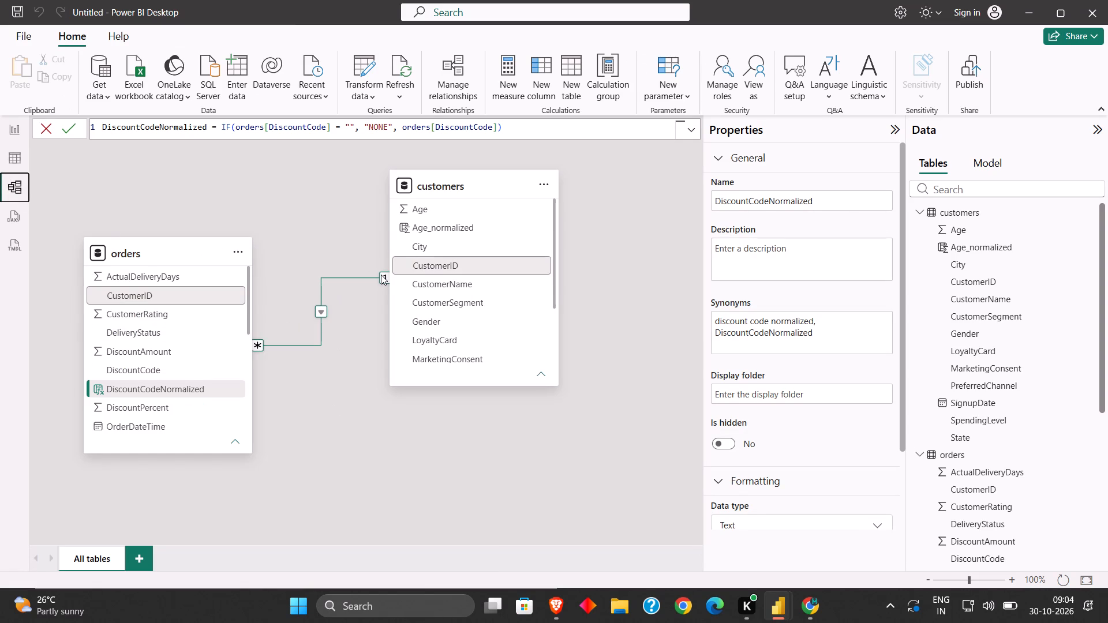
pyautogui.click(345, 456)
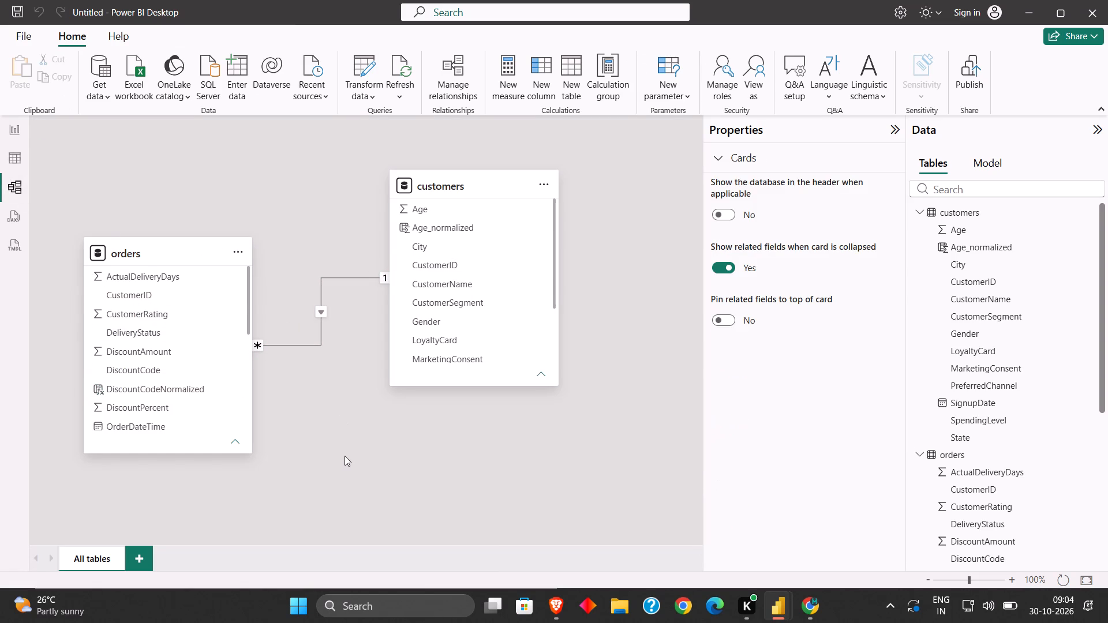
pyautogui.click(320, 314)
pyautogui.click(336, 434)
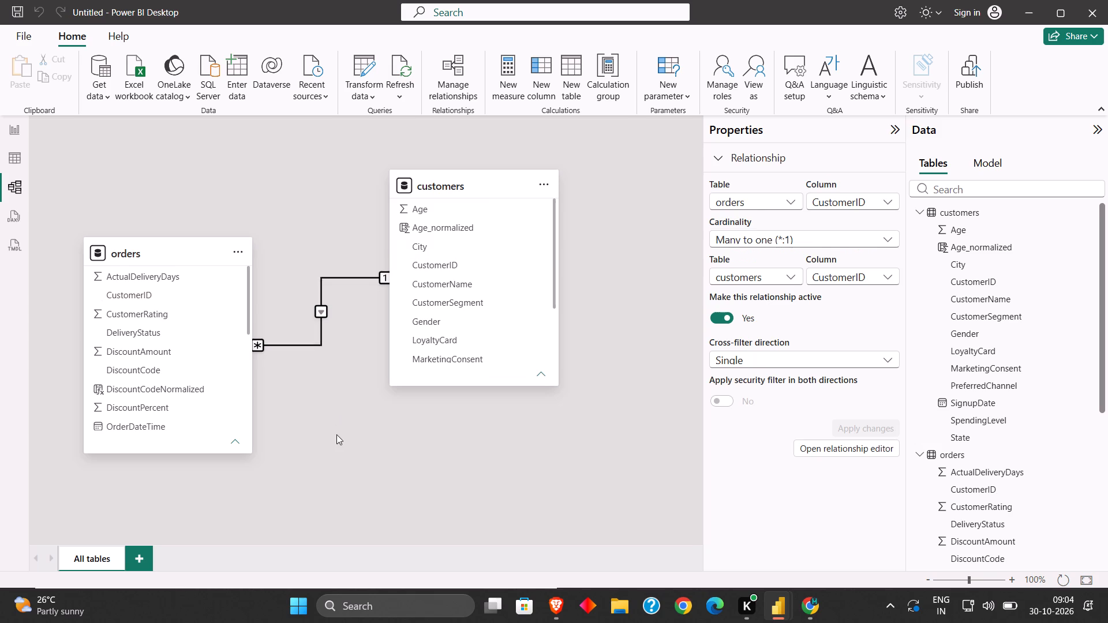
# Rearrange the model diagram so the orders card sits to the right of and slightly lower than the customers card.
pyautogui.moveTo(183, 246); pyautogui.dragTo(691, 235)
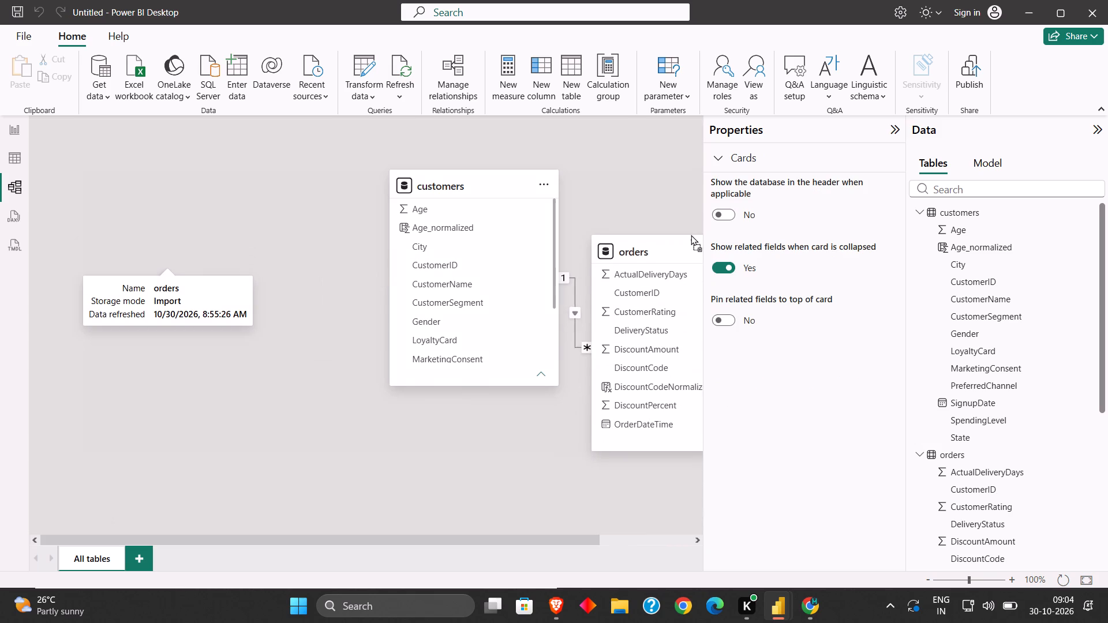
pyautogui.moveTo(691, 235); pyautogui.dragTo(693, 207)
pyautogui.moveTo(491, 182); pyautogui.dragTo(286, 204)
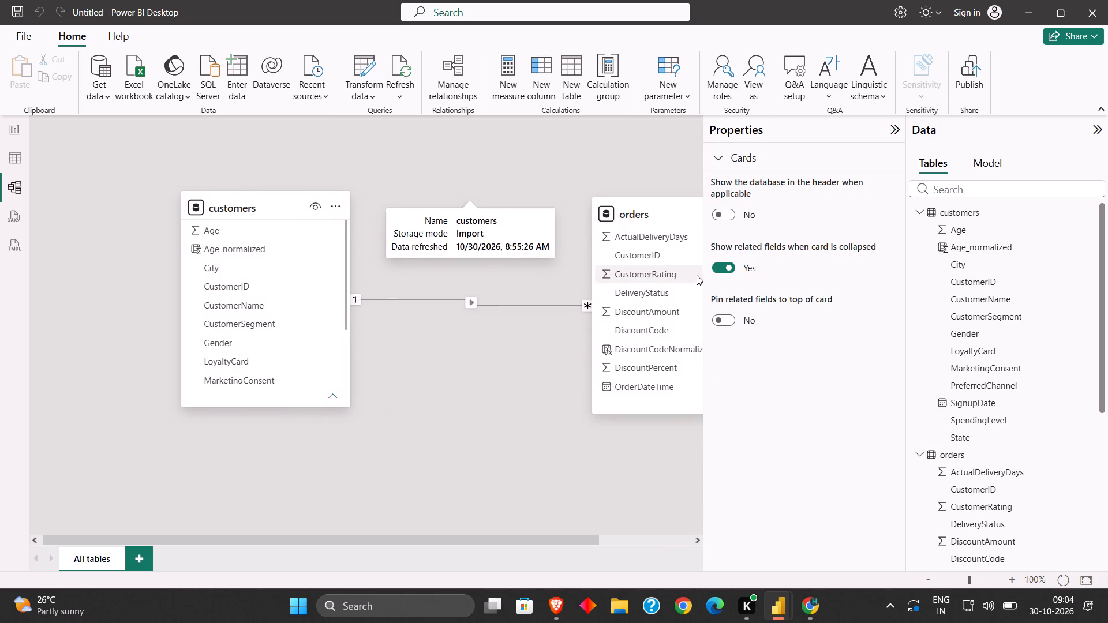
pyautogui.moveTo(657, 217); pyautogui.dragTo(537, 245)
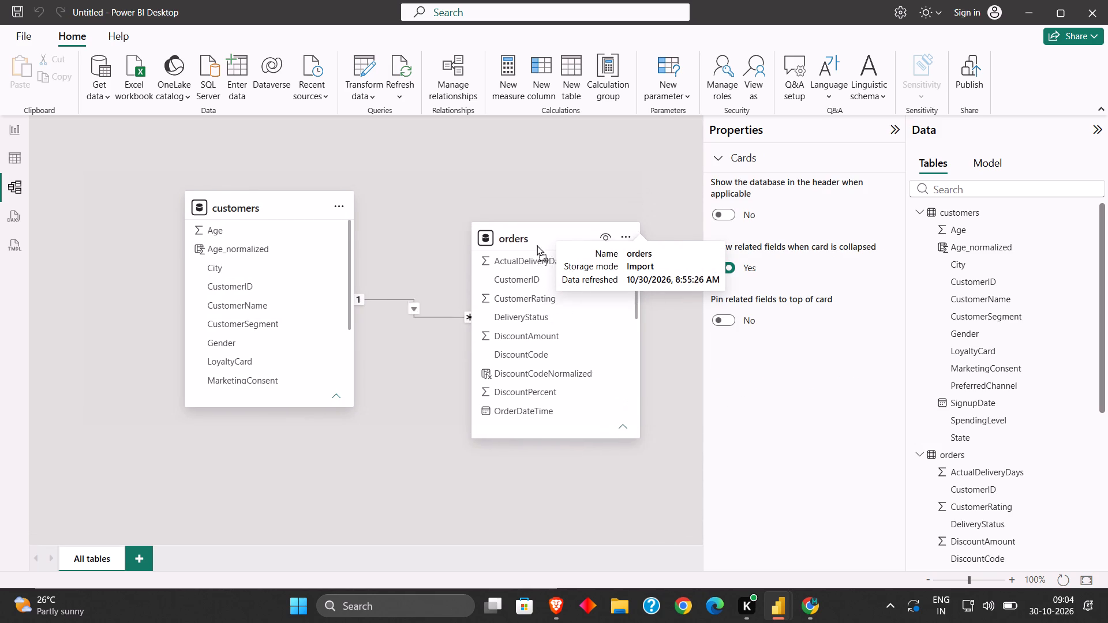
pyautogui.moveTo(537, 245); pyautogui.dragTo(523, 315)
pyautogui.click(501, 222)
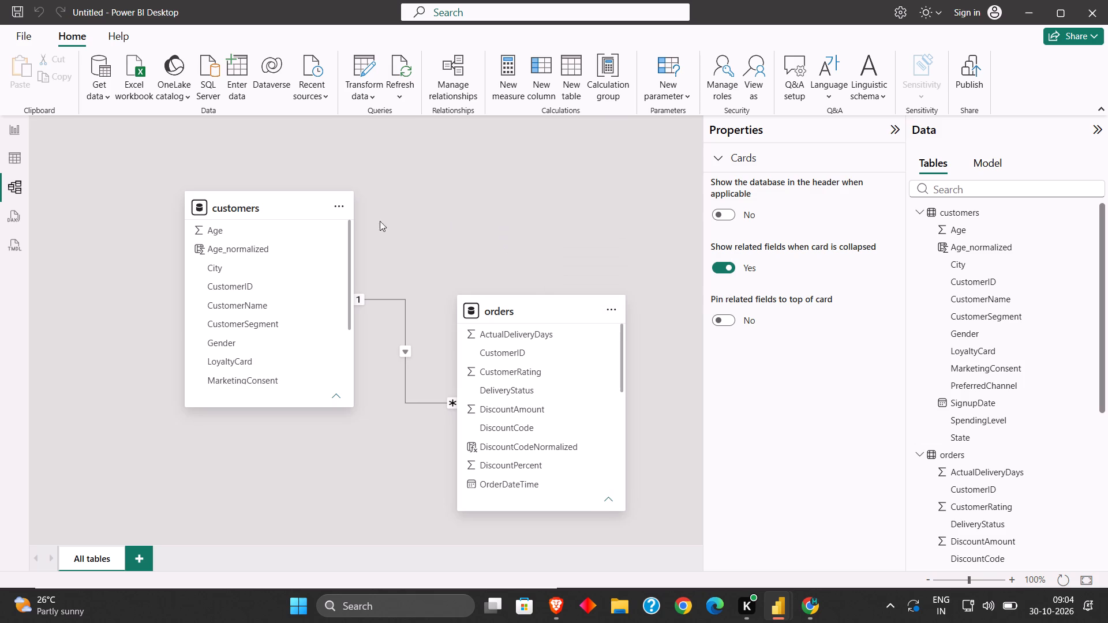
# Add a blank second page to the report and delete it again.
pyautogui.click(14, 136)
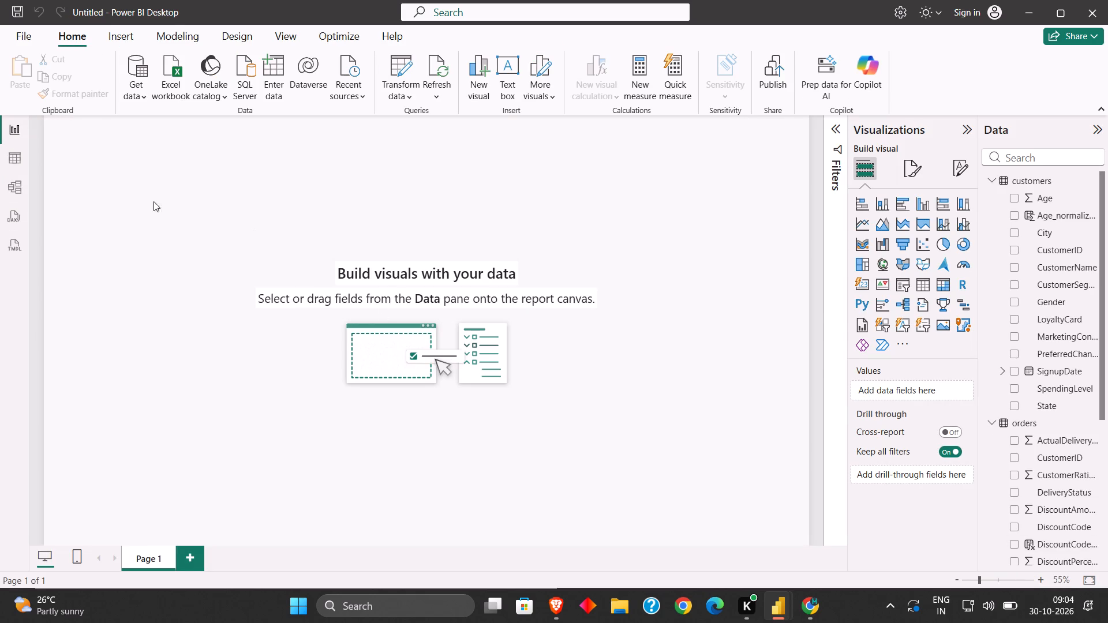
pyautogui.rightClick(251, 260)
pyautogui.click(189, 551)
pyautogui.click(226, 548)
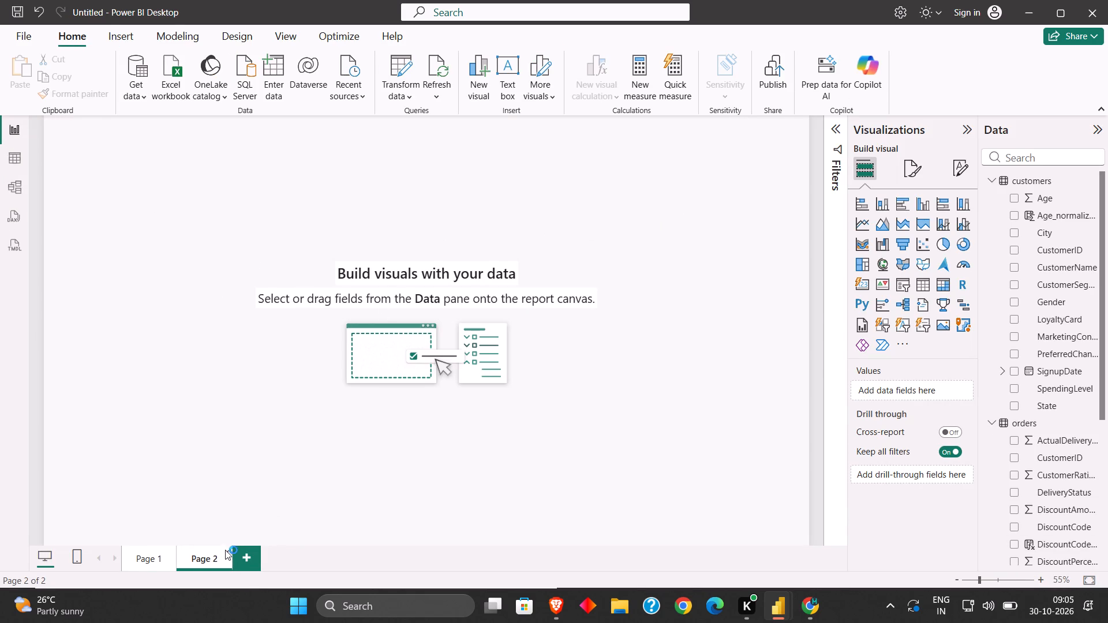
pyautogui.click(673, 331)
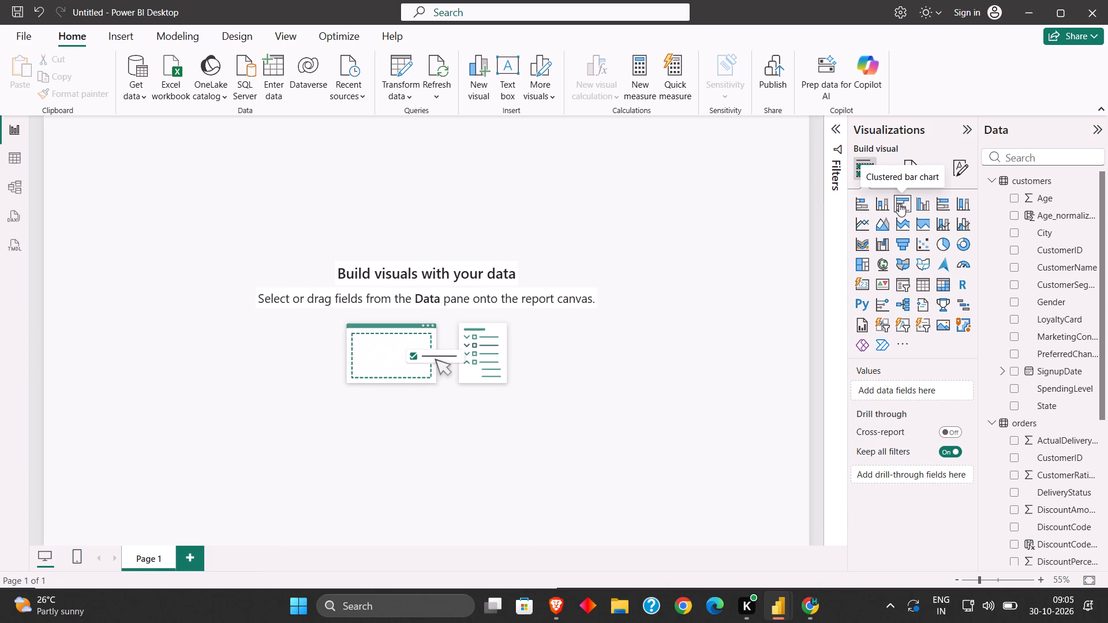
# Create a new measure in the orders table and name it total_orders in the formula.
pyautogui.click(8, 162)
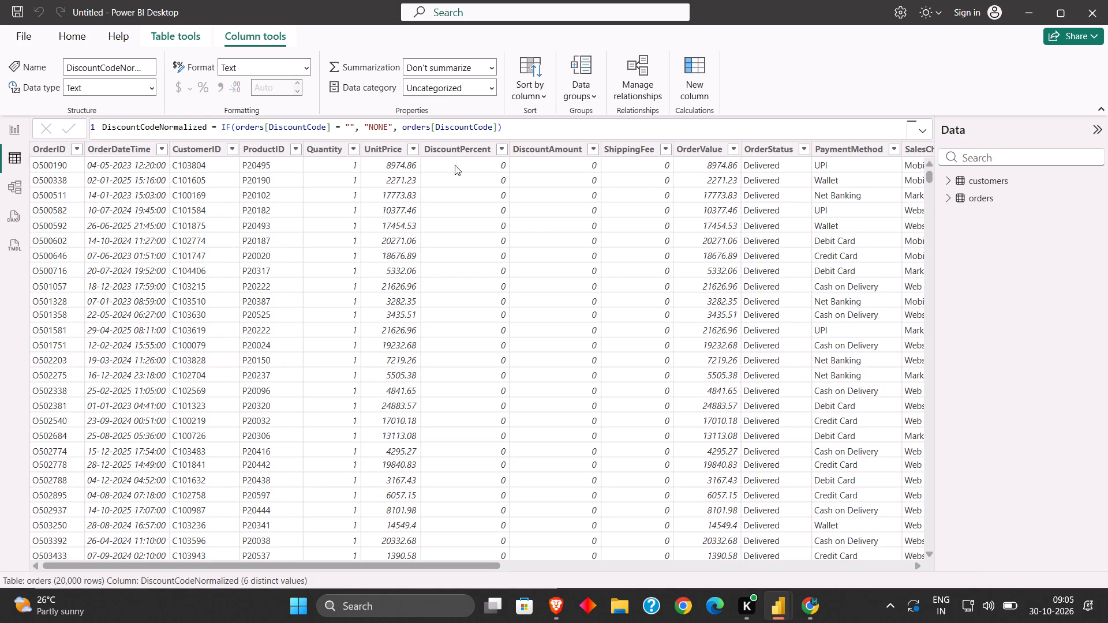
pyautogui.click(173, 45)
pyautogui.click(238, 77)
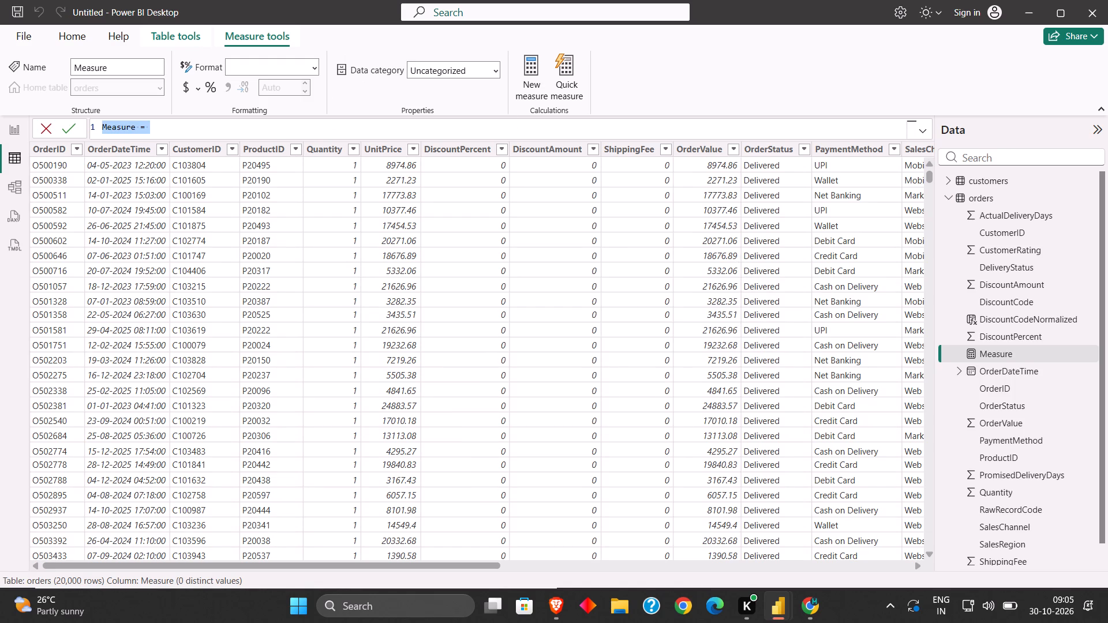
pyautogui.press('BackSpace')
pyautogui.write('total_custoe')
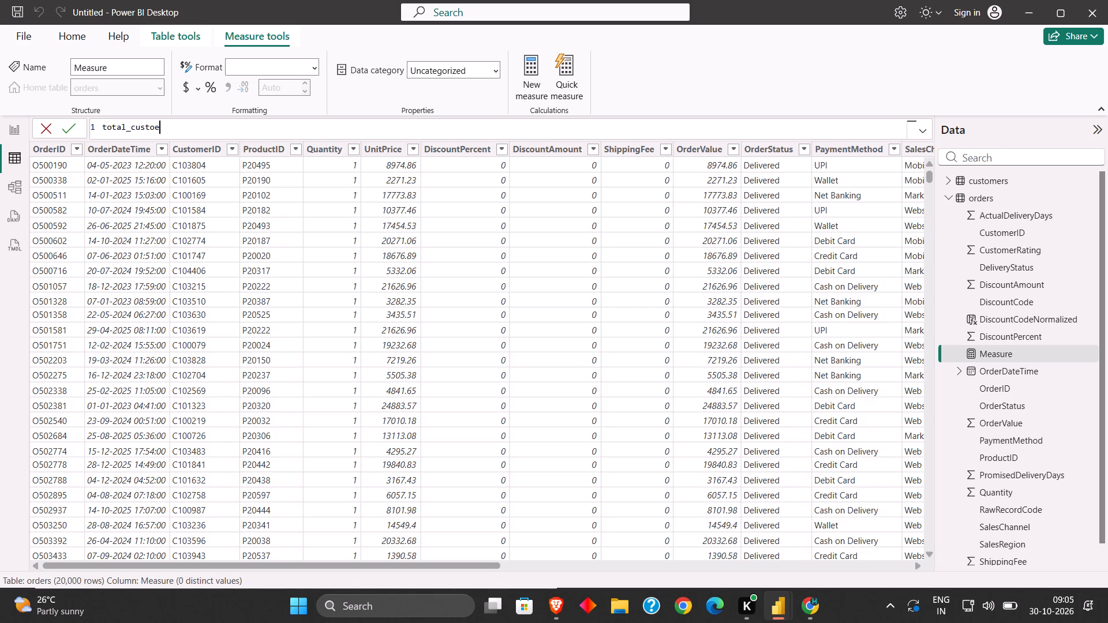
pyautogui.press('BackSpace')
pyautogui.write('mers')
pyautogui.press('BackSpace')
pyautogui.press('BackSpace')
pyautogui.press('BackSpace')
pyautogui.press('BackSpace')
pyautogui.press('BackSpace')
pyautogui.press('BackSpace')
pyautogui.press('BackSpace')
pyautogui.press('BackSpace')
pyautogui.press('BackSpace')
pyautogui.write('orders =')
pyautogui.press('space')
# Define total_orders as COUNTROWS(orders) and commit the measure.
pyautogui.write('COUN')
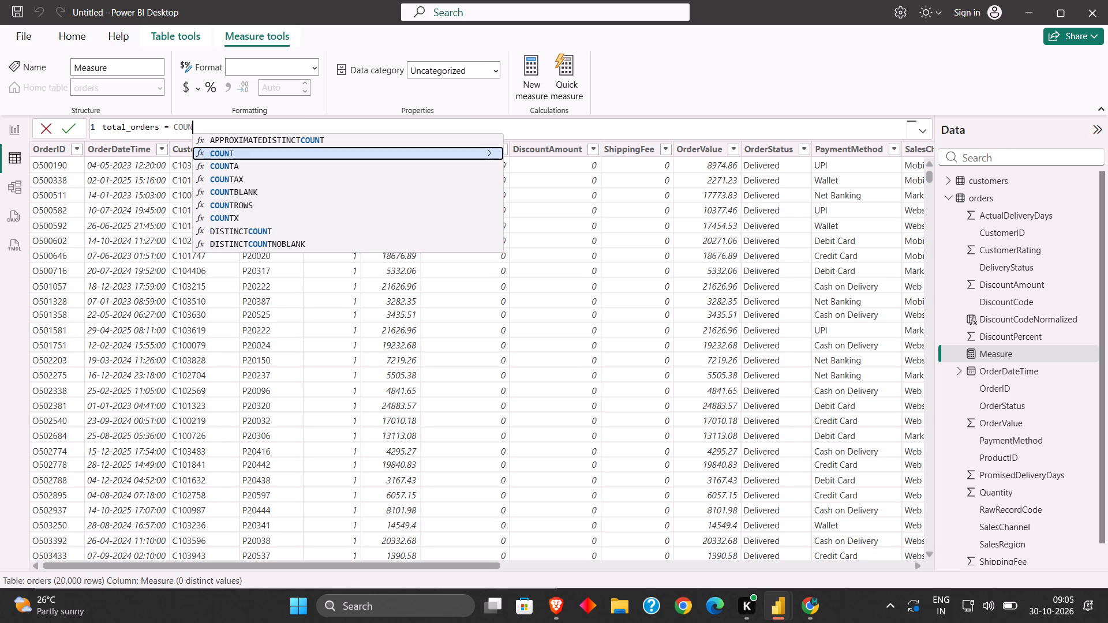
pyautogui.press('Down')
pyautogui.press('Down')
pyautogui.press('Down')
pyautogui.press('Down')
pyautogui.press('Return')
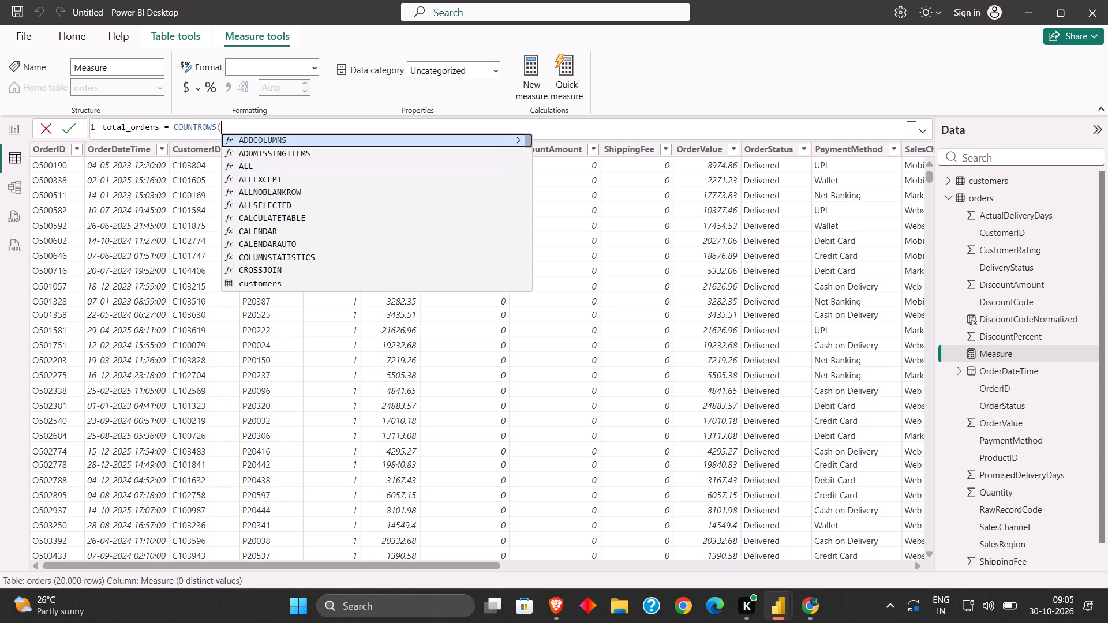
pyautogui.write('orde')
pyautogui.press('Return')
pyautogui.hotkey('shift', ')')
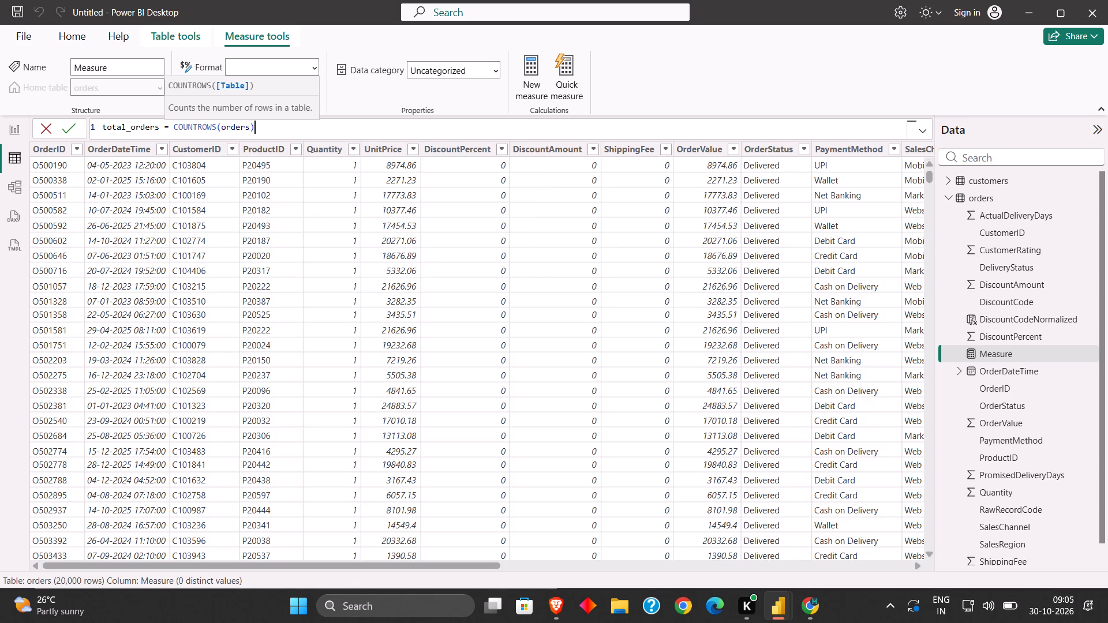
pyautogui.press('Return')
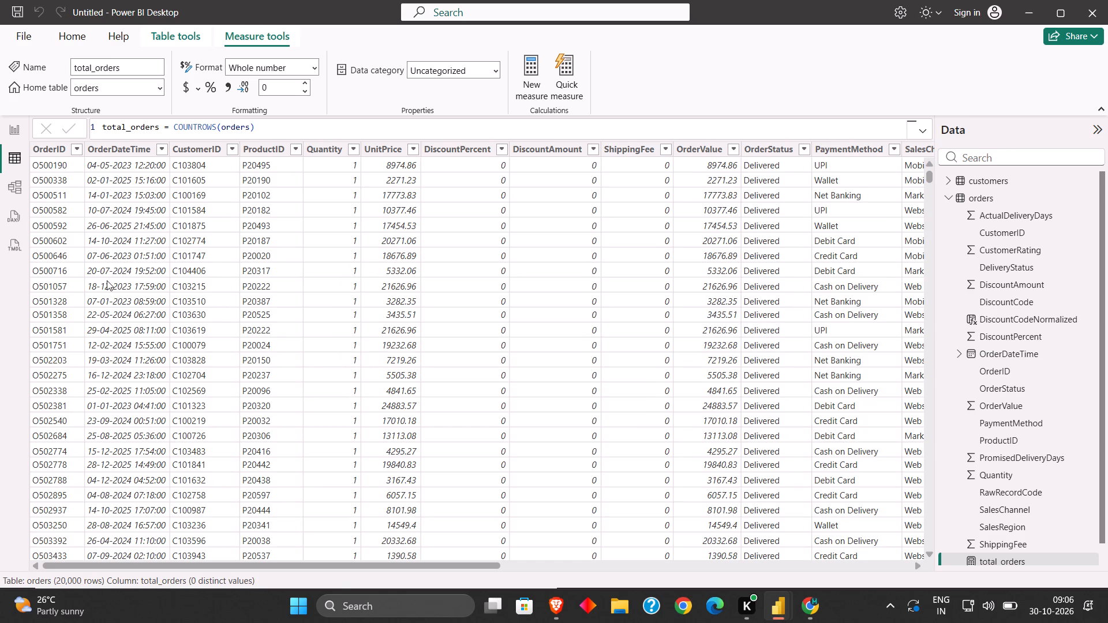
# Create another measure in the orders table and name it SuccessfulDelivery % in the formula.
pyautogui.scroll(-4, 107, 280)
pyautogui.scroll(8, 0, 276)
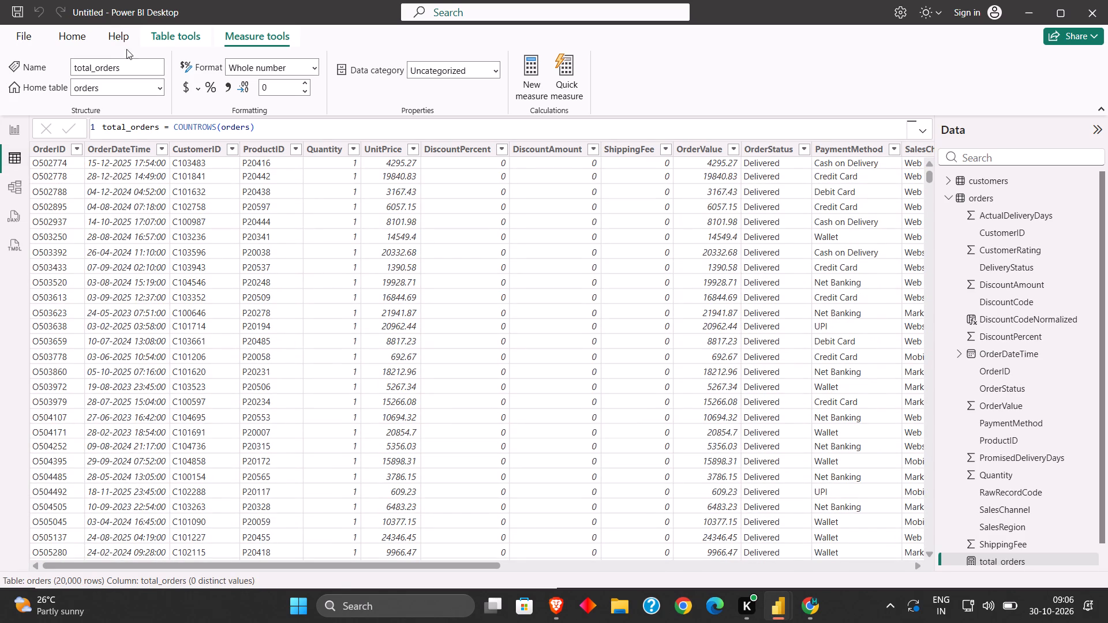
pyautogui.tripleClick(256, 125)
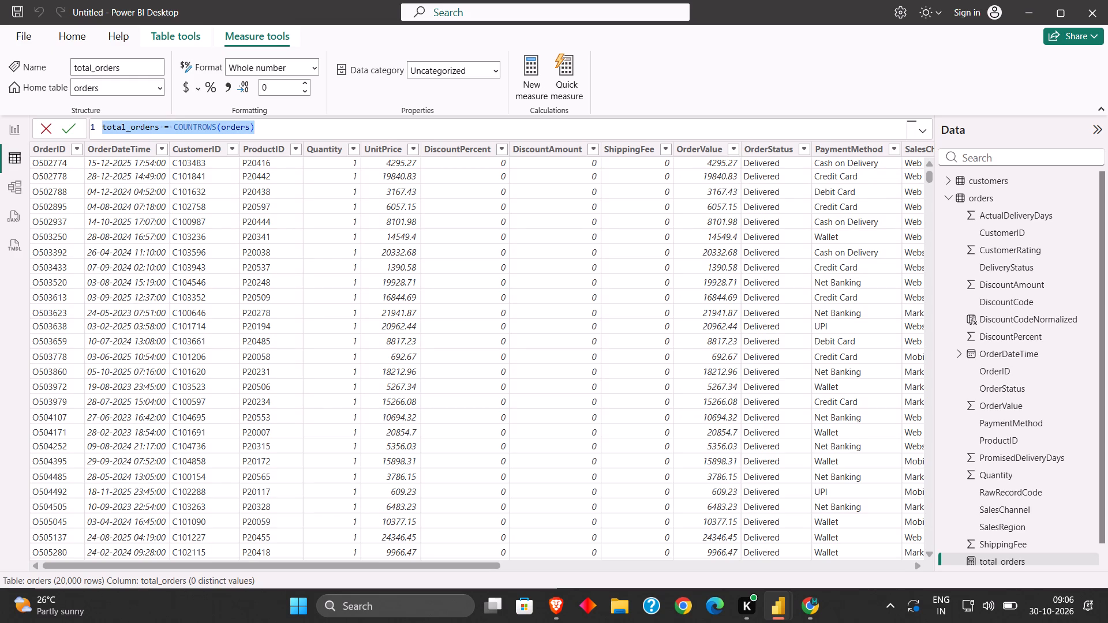
pyautogui.click(524, 69)
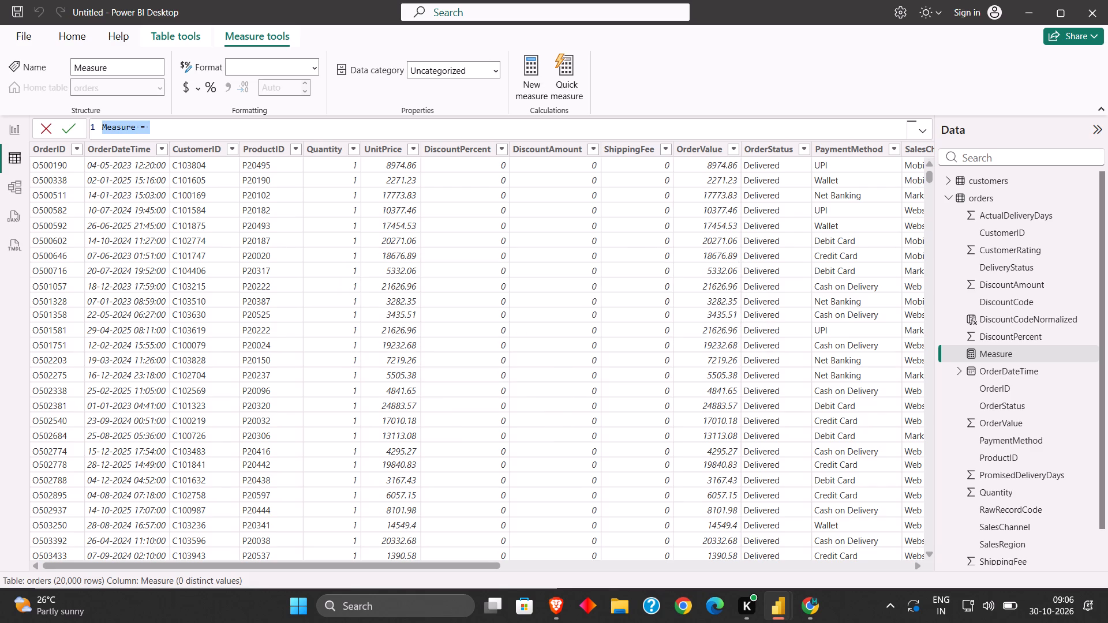
pyautogui.write('Success')
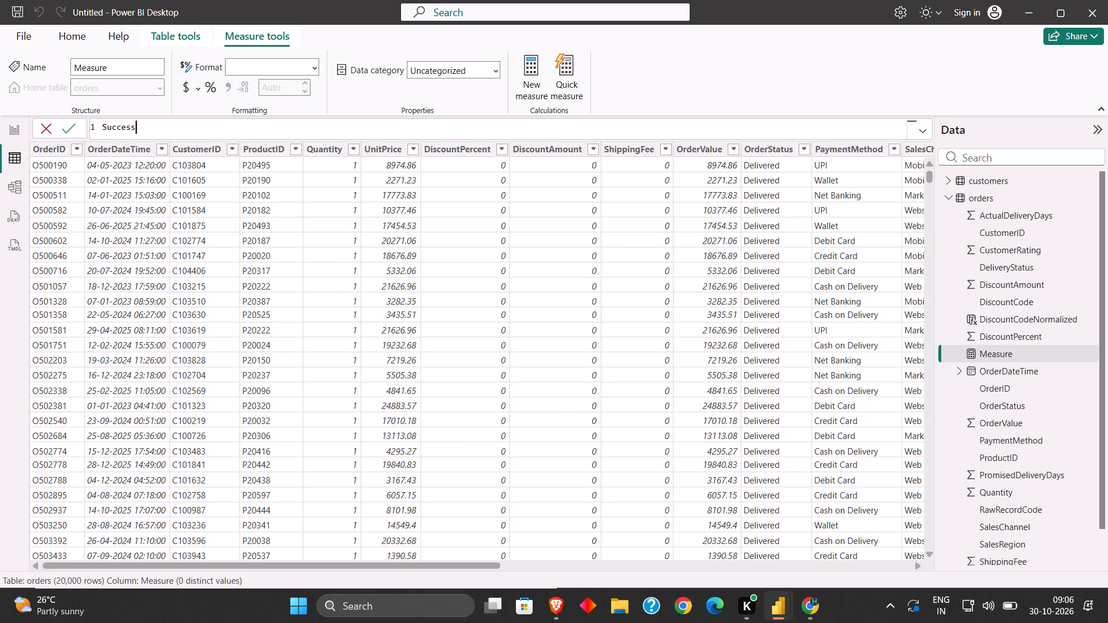
pyautogui.write('ful')
pyautogui.write('Delivery % -')
pyautogui.press('BackSpace')
pyautogui.write('=')
pyautogui.press('space')
# Start the SuccessfulDelivery % expression with the DIVIDE function.
pyautogui.write('DIVIDE()')
pyautogui.press('BackSpace')
pyautogui.press('BackSpace')
pyautogui.press('BackSpace')
pyautogui.press('BackSpace')
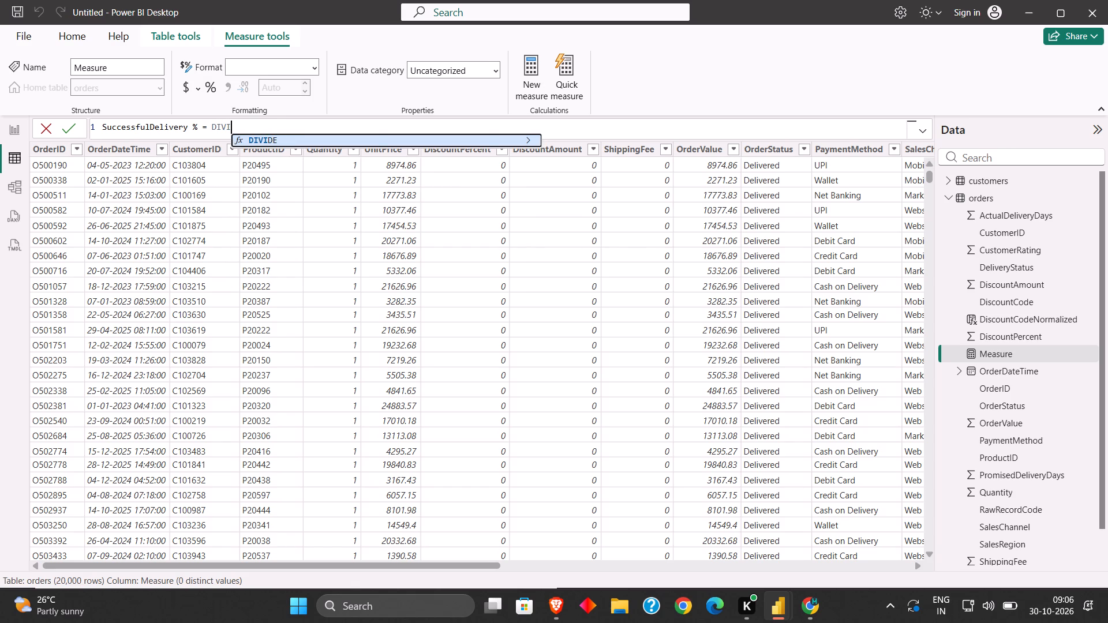
pyautogui.press('\\')
pyautogui.press('BackSpace')
pyautogui.press('Return')
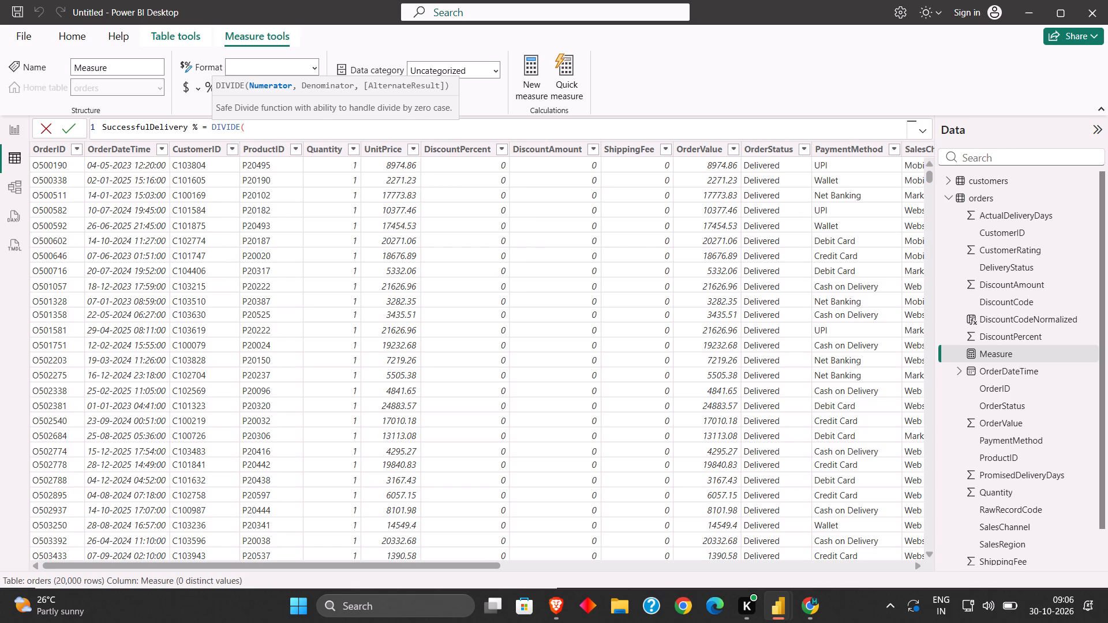
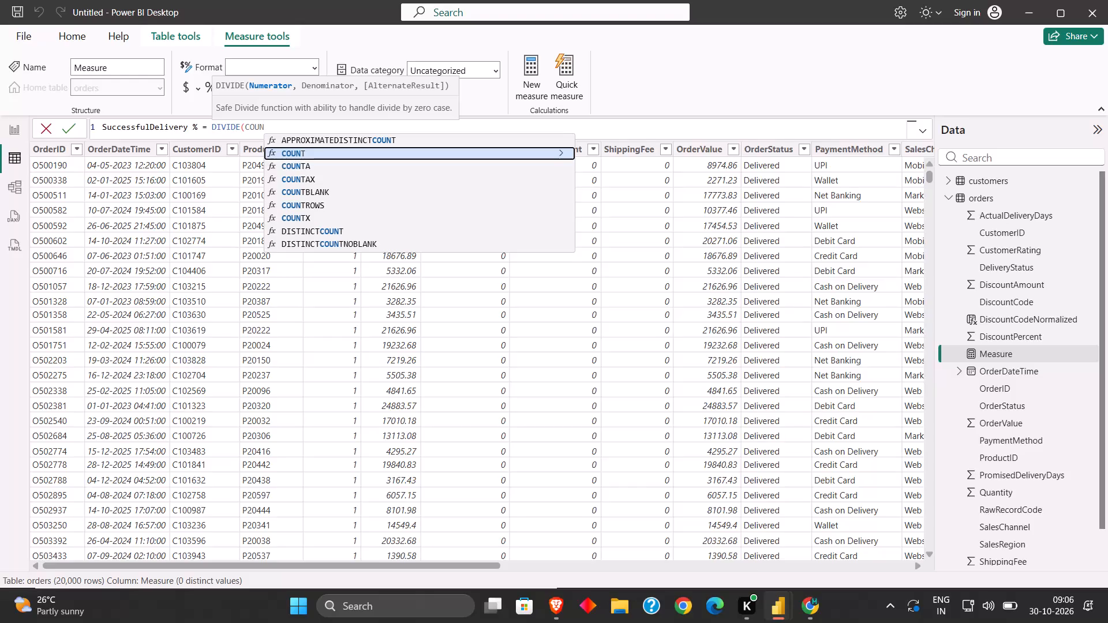
# Replace the partial function name inside DIVIDE with CALCULATE as the start of the numerator.
pyautogui.press('BackSpace')
pyautogui.press('BackSpace')
pyautogui.press('BackSpace')
pyautogui.press('BackSpace')
pyautogui.write('CALC')
pyautogui.press('Return')
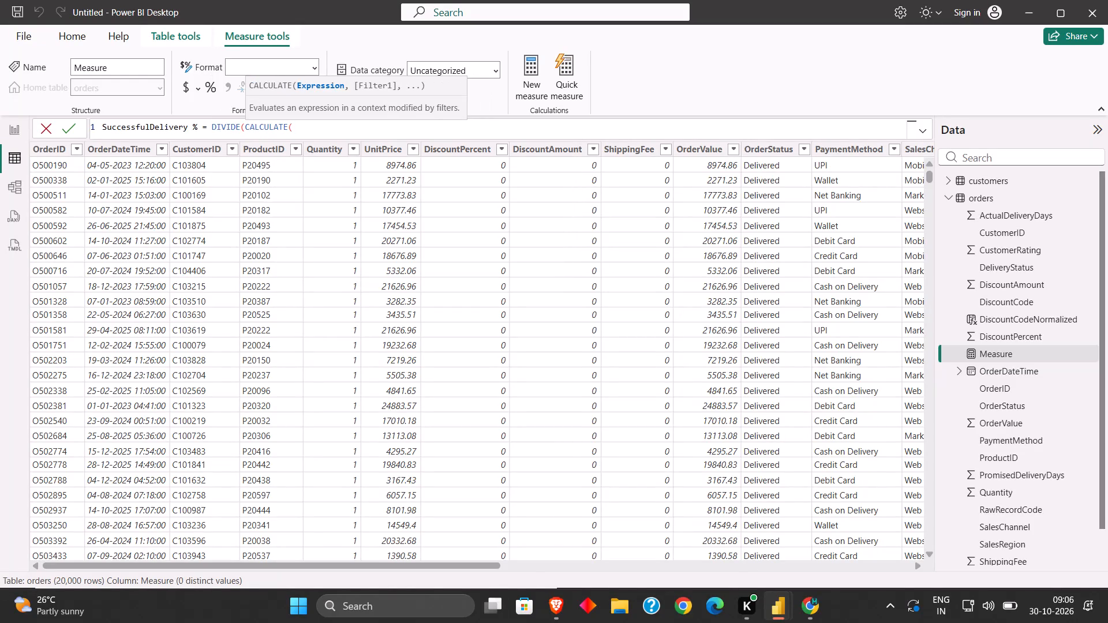
# Enter COUNTROWS(orders) as the expression that CALCULATE evaluates.
pyautogui.write('COUNT')
pyautogui.press('Down')
pyautogui.press('Down')
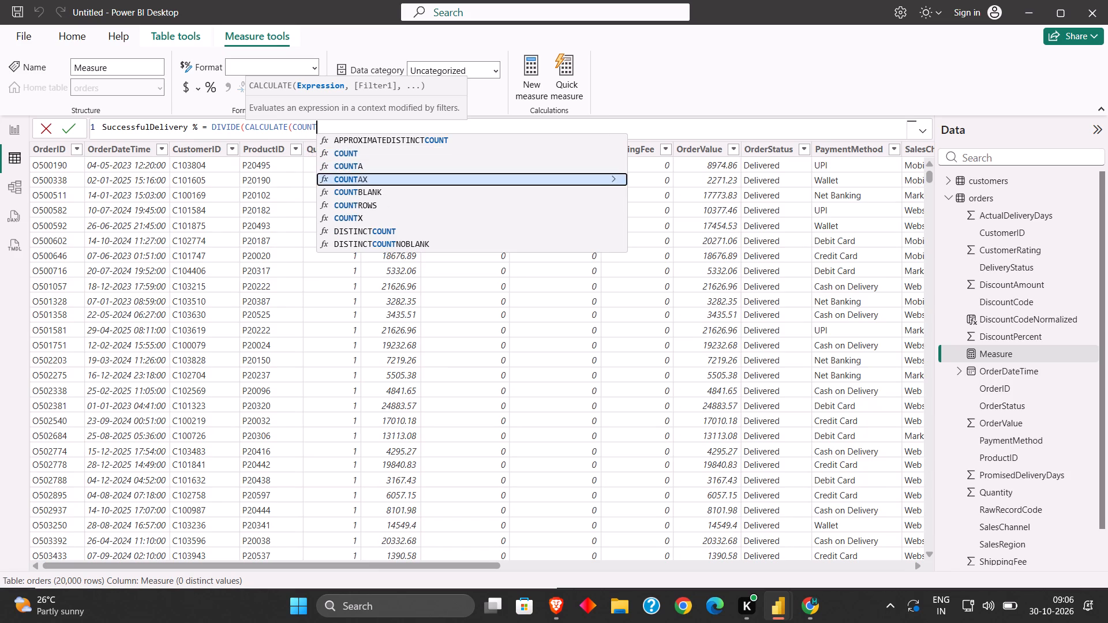
pyautogui.press('Down')
pyautogui.press('Down')
pyautogui.press('Return')
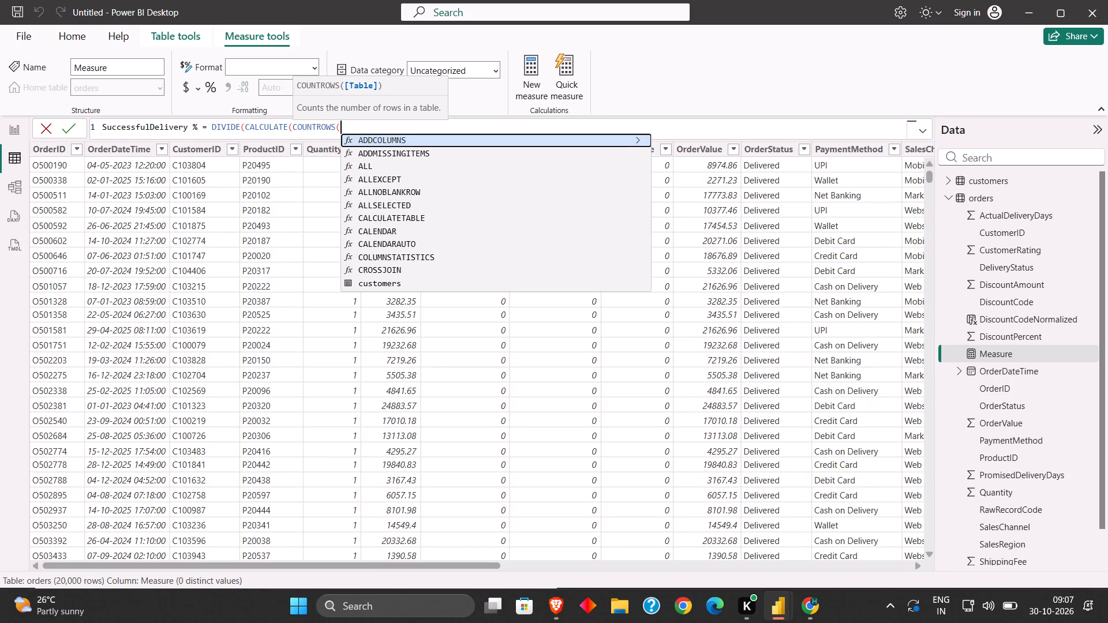
pyautogui.press('Down')
pyautogui.press('Down')
pyautogui.press('Down')
pyautogui.press('Down')
pyautogui.press('Down')
pyautogui.press('Down')
pyautogui.press('Down')
pyautogui.press('Down')
pyautogui.press('Down')
pyautogui.press('Down')
pyautogui.press('Down')
pyautogui.press('Down')
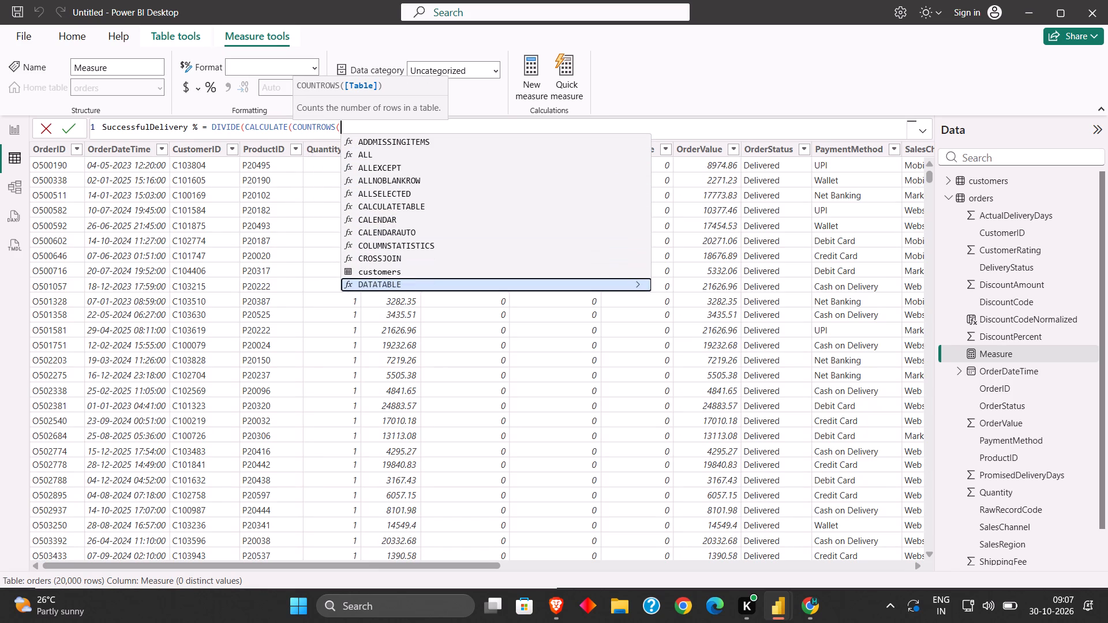
pyautogui.press('Down')
pyautogui.press('Up')
pyautogui.press('Up')
pyautogui.press('Up')
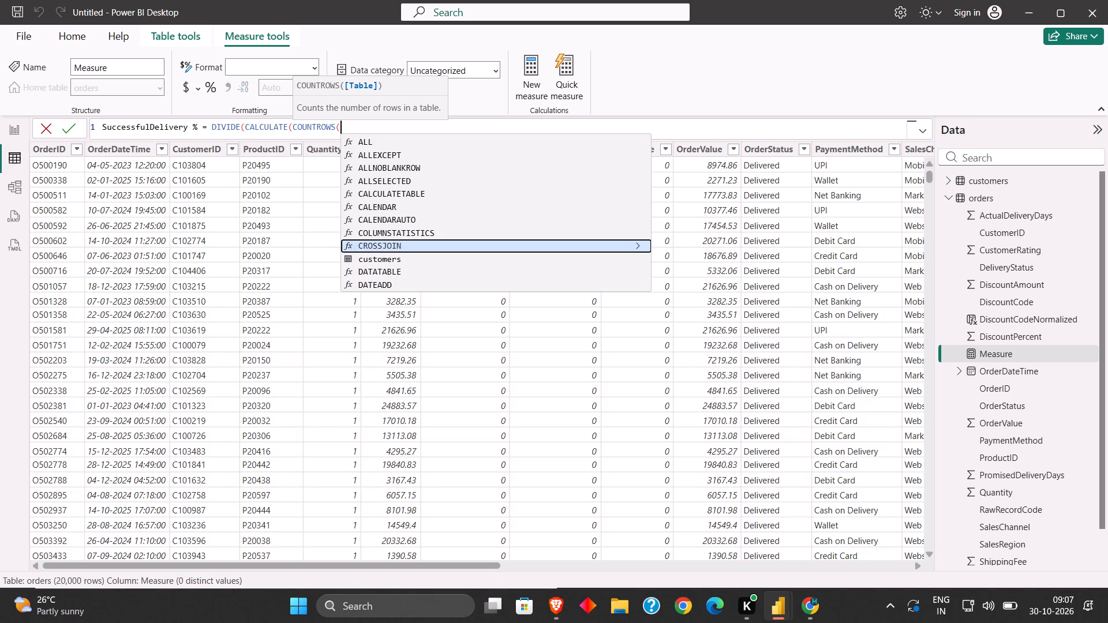
pyautogui.write('orde')
pyautogui.press('Return')
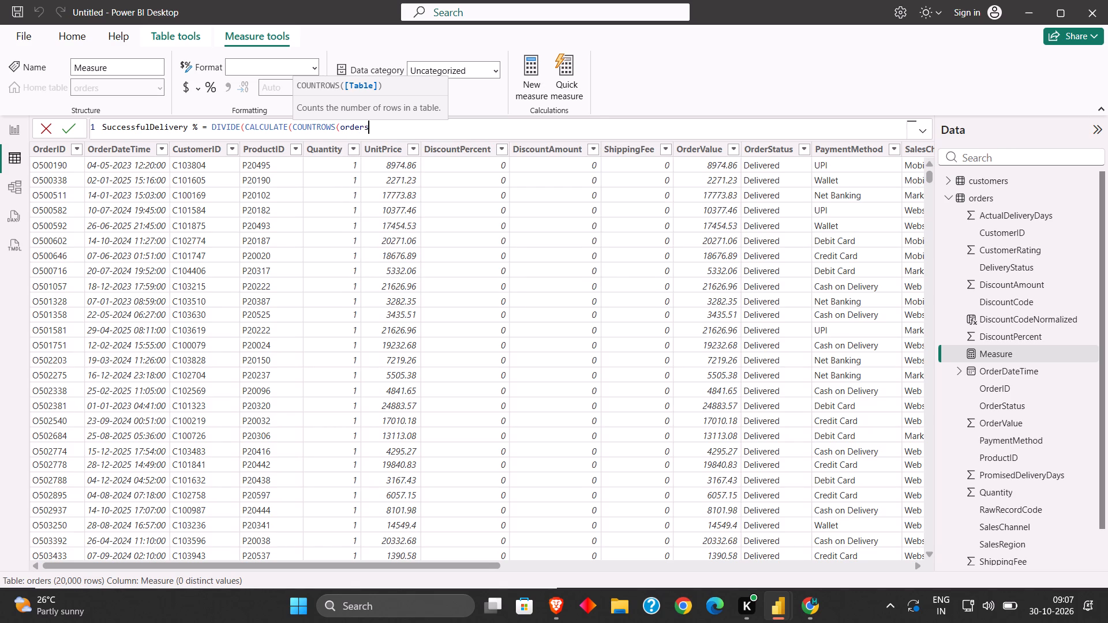
pyautogui.hotkey('shift', ')')
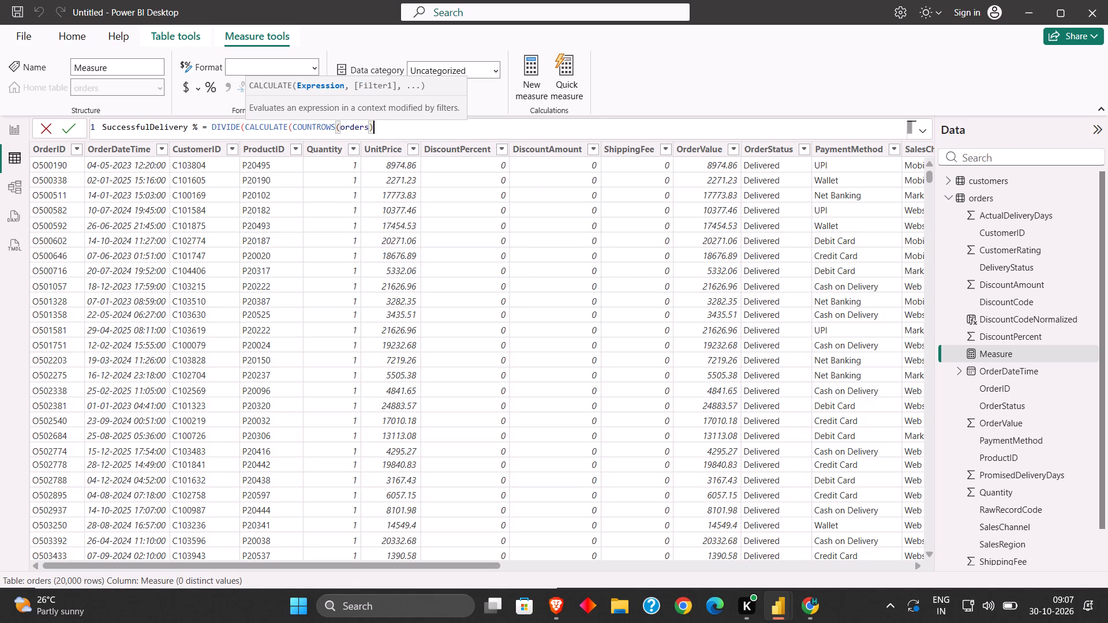
# Add a CALCULATE filter argument on orders[DeliveryStatus] with an equals comparison.
pyautogui.write(',')
pyautogui.press('space')
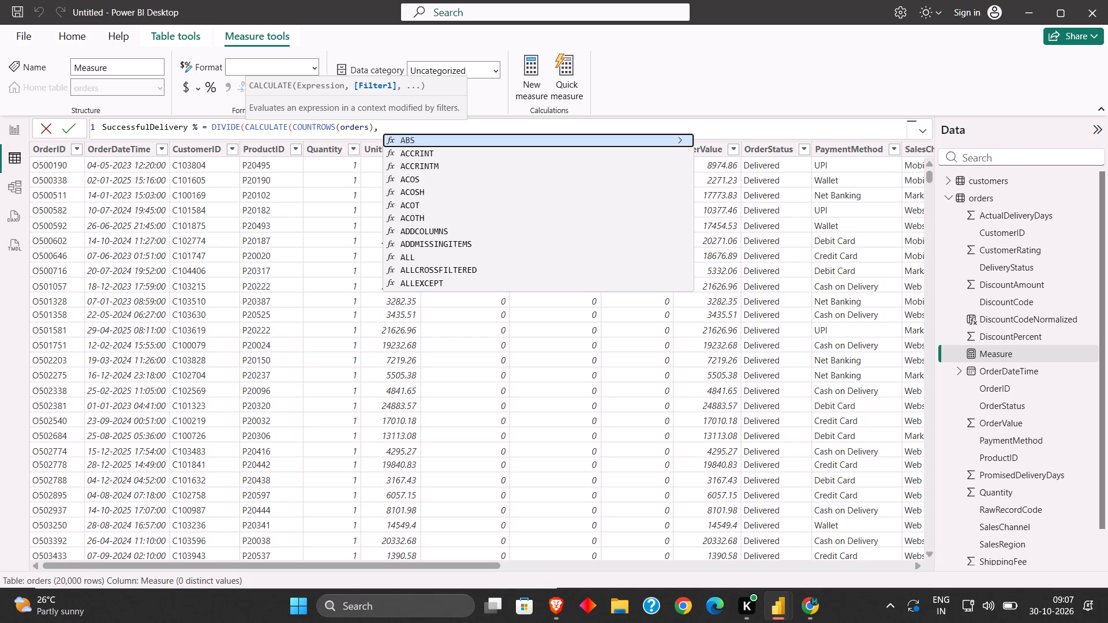
pyautogui.write('orde')
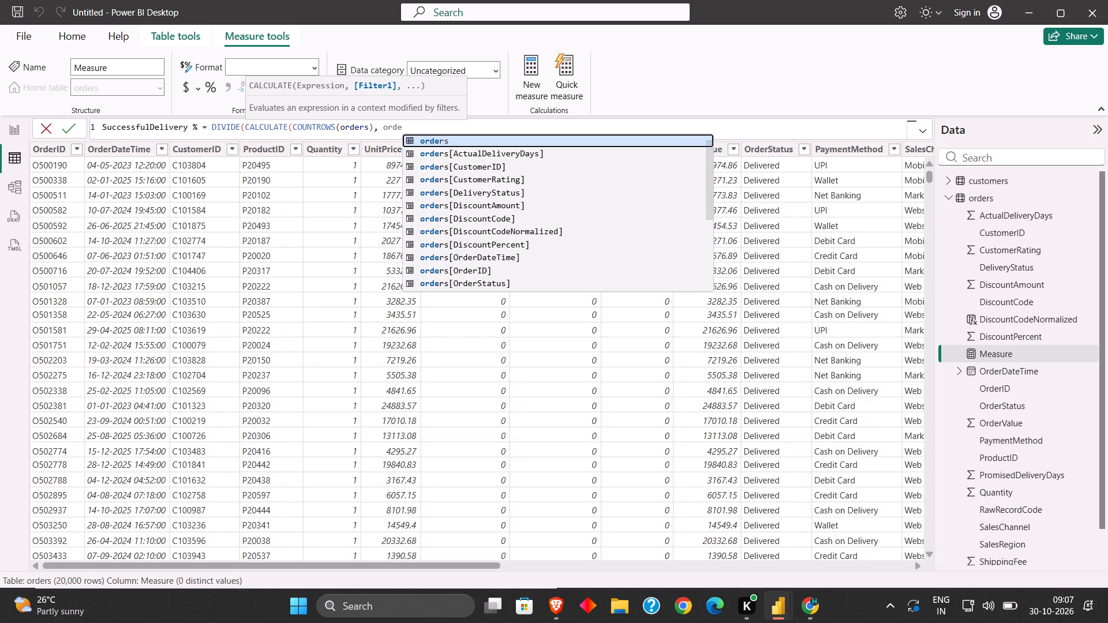
pyautogui.press('Down')
pyautogui.press('Down')
pyautogui.press('Down')
pyautogui.press('Down')
pyautogui.press('Down')
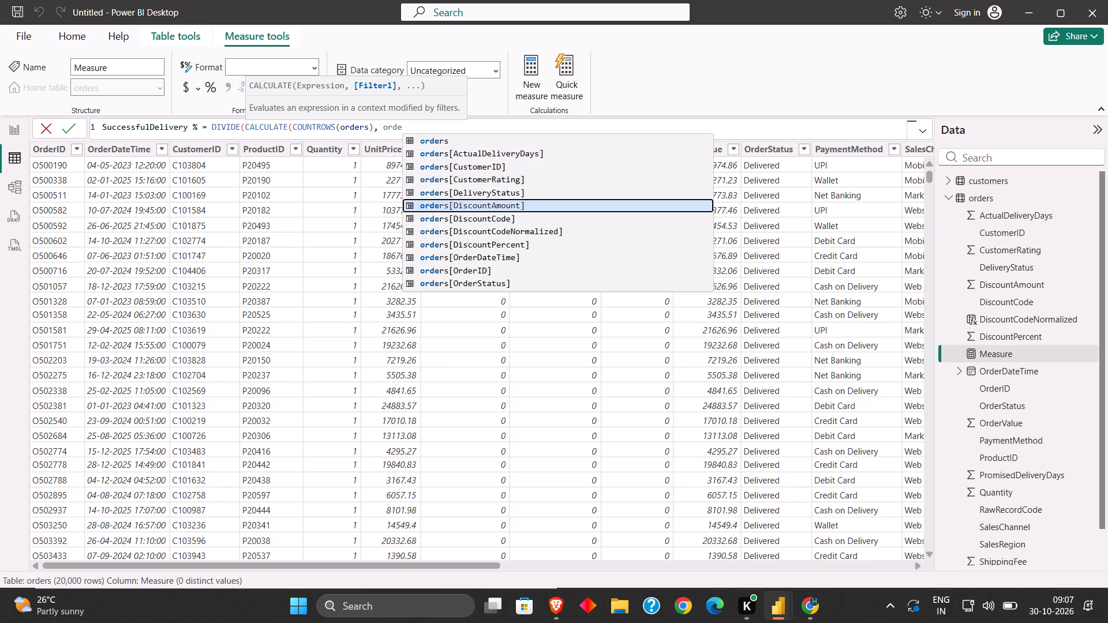
pyautogui.press('Up')
pyautogui.press('Return')
pyautogui.press('space')
pyautogui.write('=')
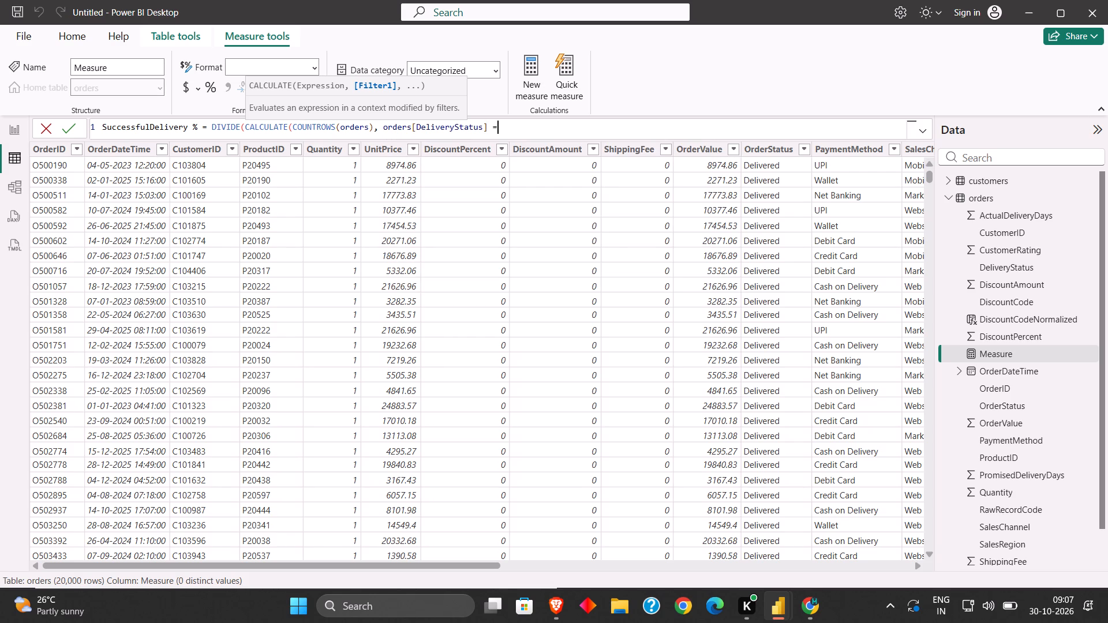
pyautogui.press('space')
# Check the DeliveryStatus column's wording, complete the filter with the value "On Time", and close the CALCULATE function.
pyautogui.moveTo(302, 568); pyautogui.dragTo(342, 571)
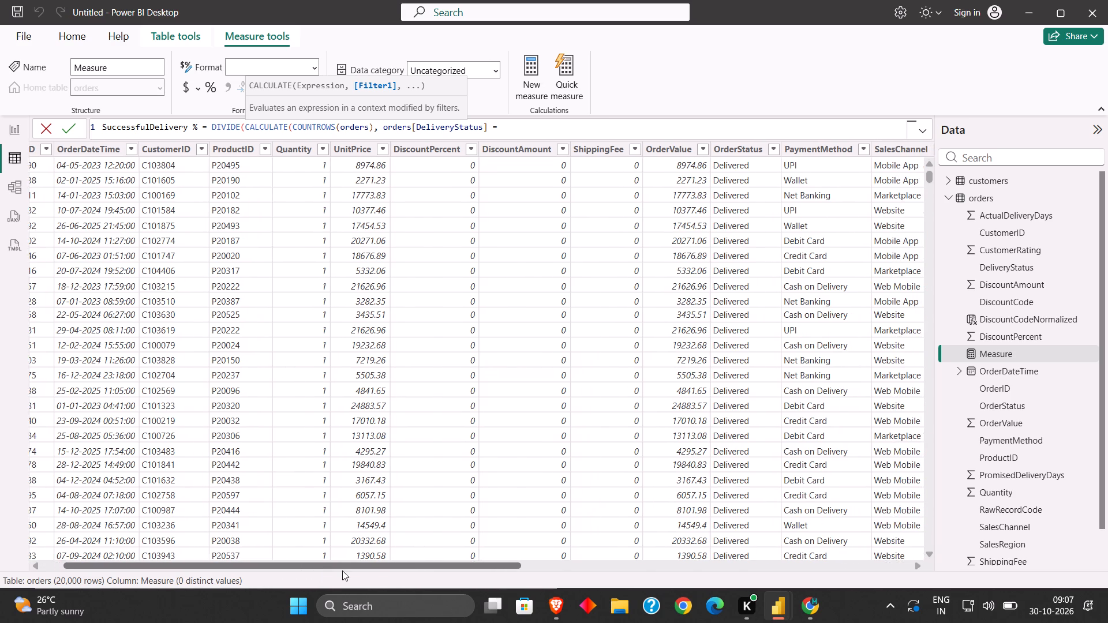
pyautogui.moveTo(342, 571); pyautogui.dragTo(422, 574)
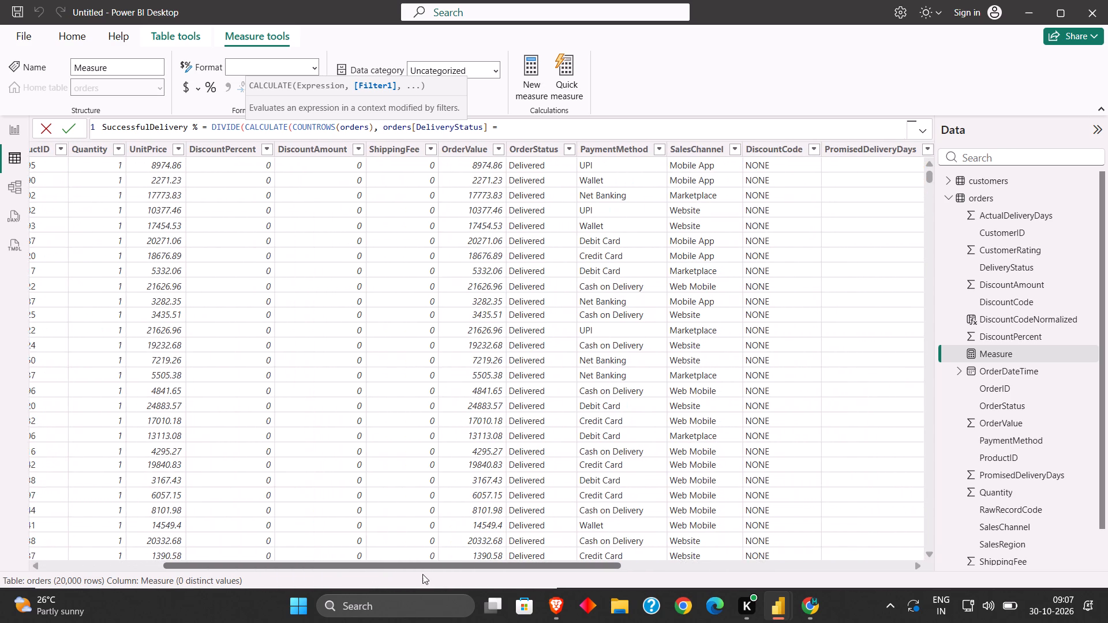
pyautogui.moveTo(422, 574); pyautogui.dragTo(431, 573)
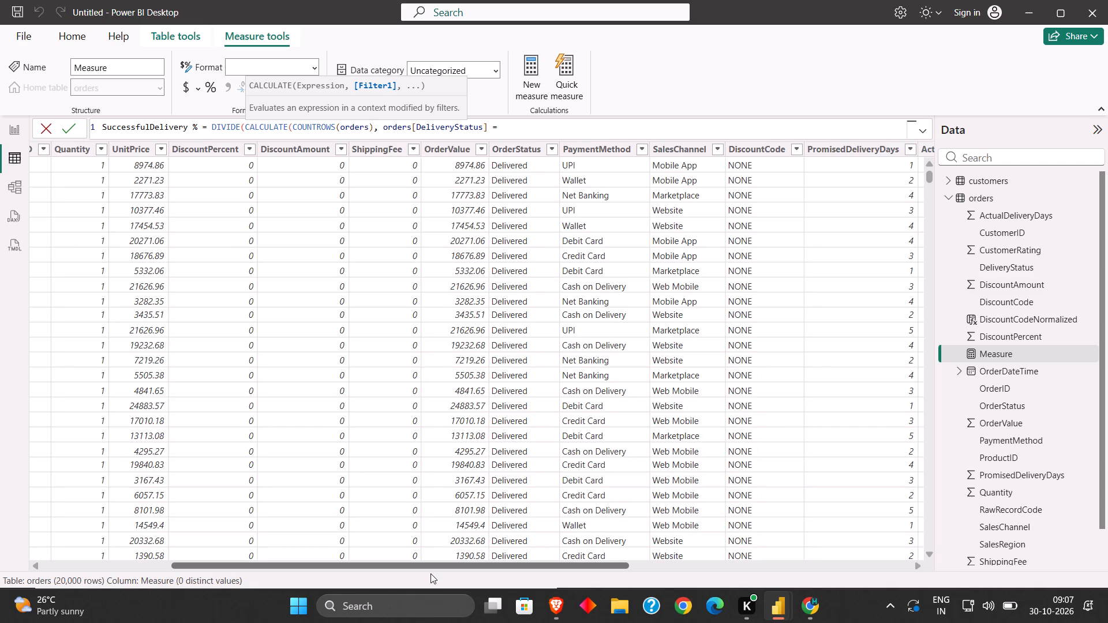
pyautogui.moveTo(431, 573); pyautogui.dragTo(481, 575)
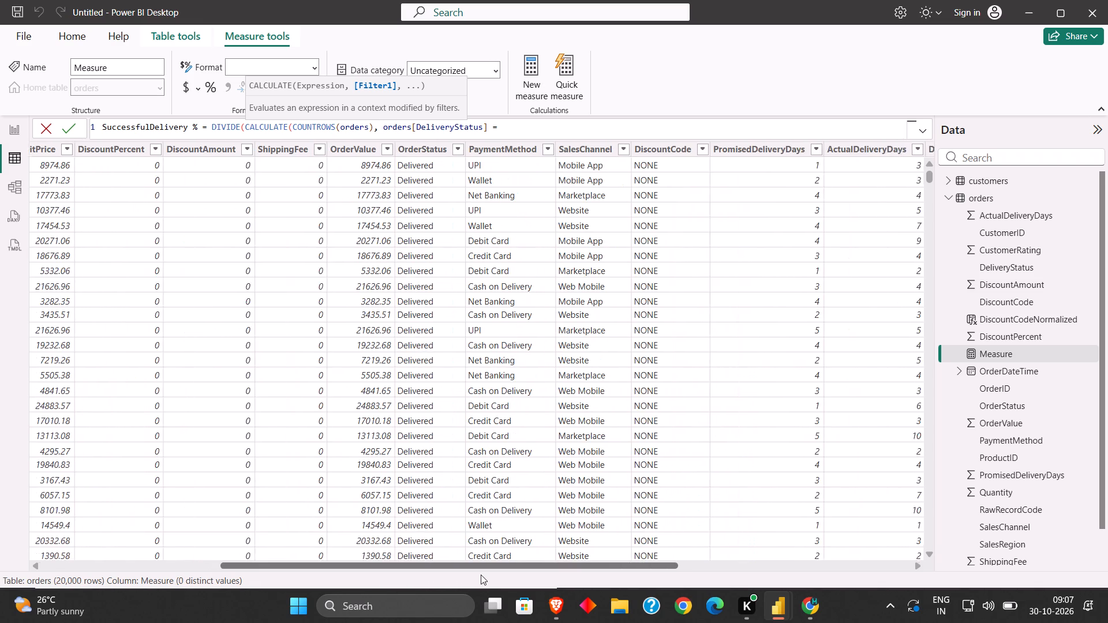
pyautogui.moveTo(481, 575); pyautogui.dragTo(600, 564)
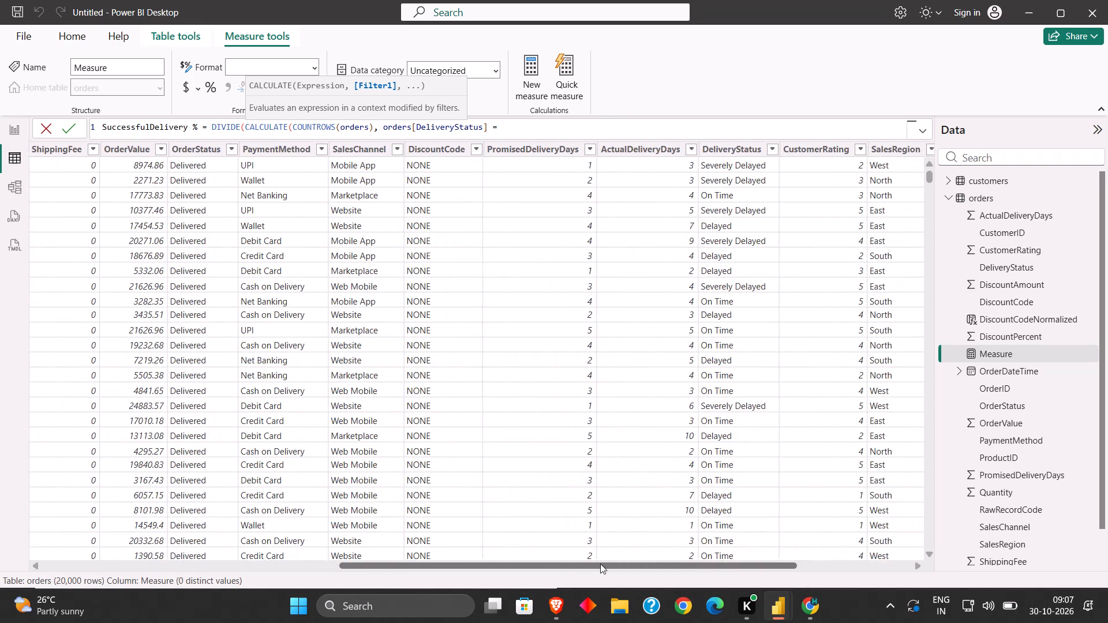
pyautogui.moveTo(600, 564); pyautogui.dragTo(648, 556)
pyautogui.scroll(-1, 552, 420)
pyautogui.scroll(1, 551, 418)
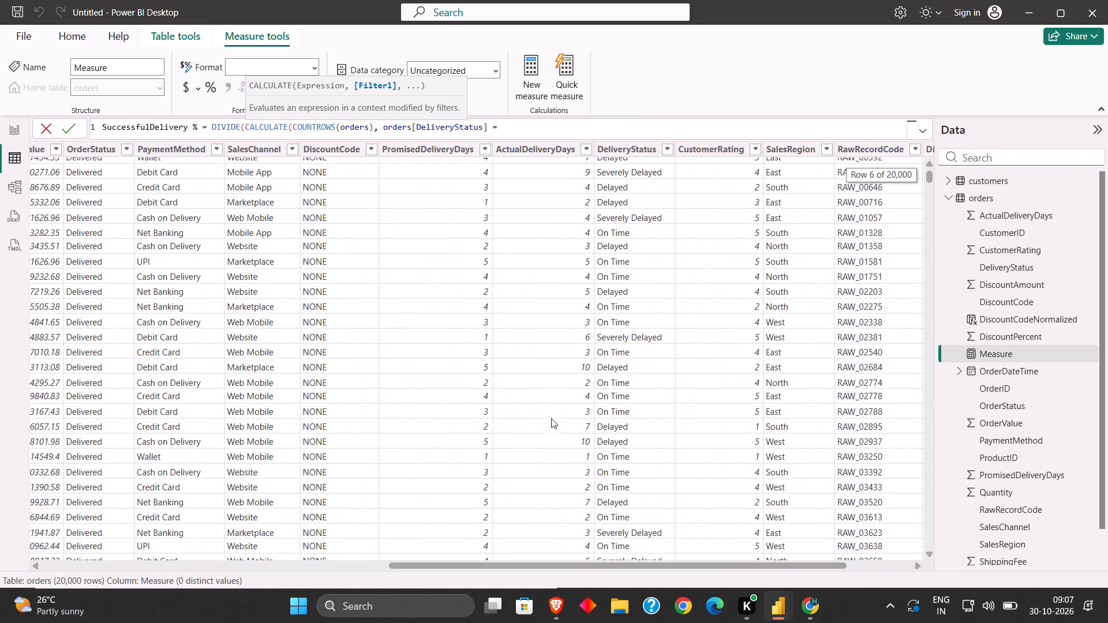
pyautogui.scroll(4, 551, 418)
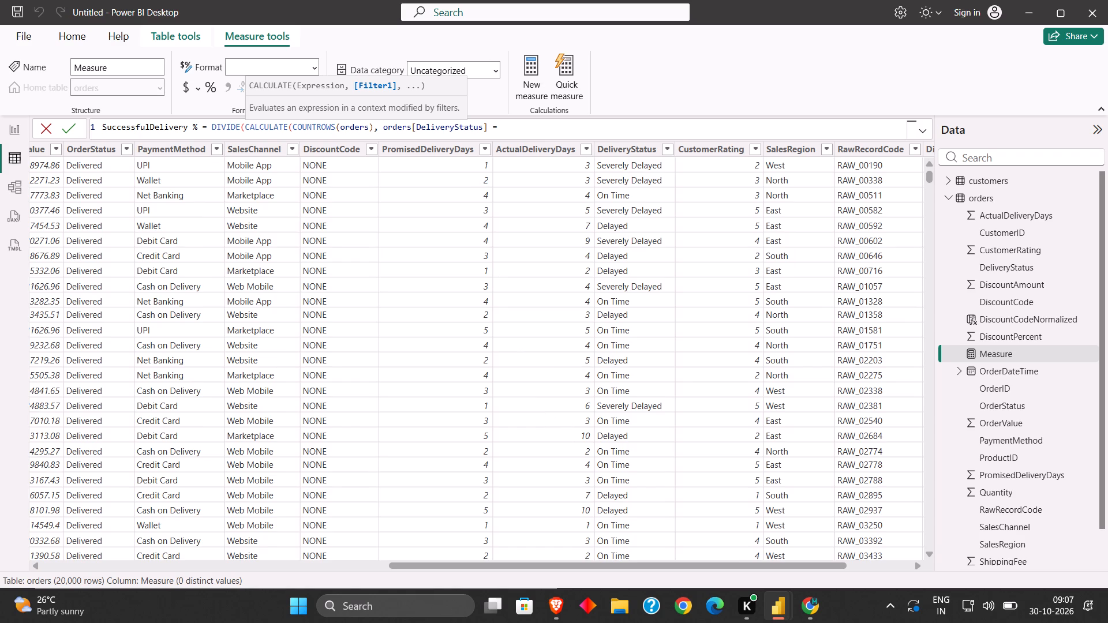
pyautogui.click(518, 126)
pyautogui.hotkey('shift', 'o')
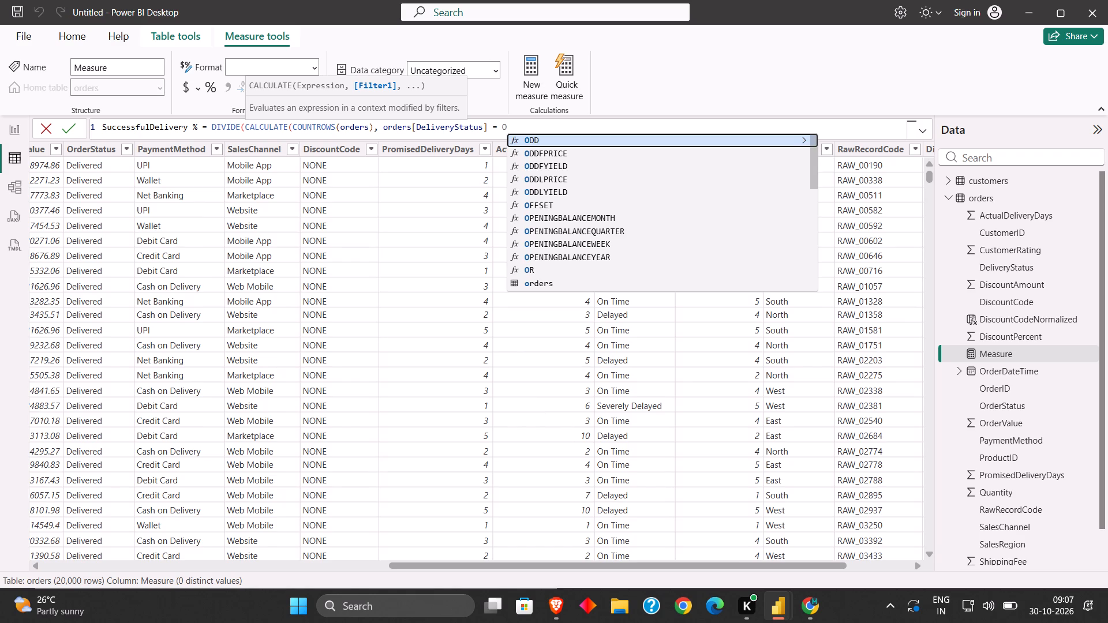
pyautogui.press('BackSpace')
pyautogui.hotkey('shift', '"')
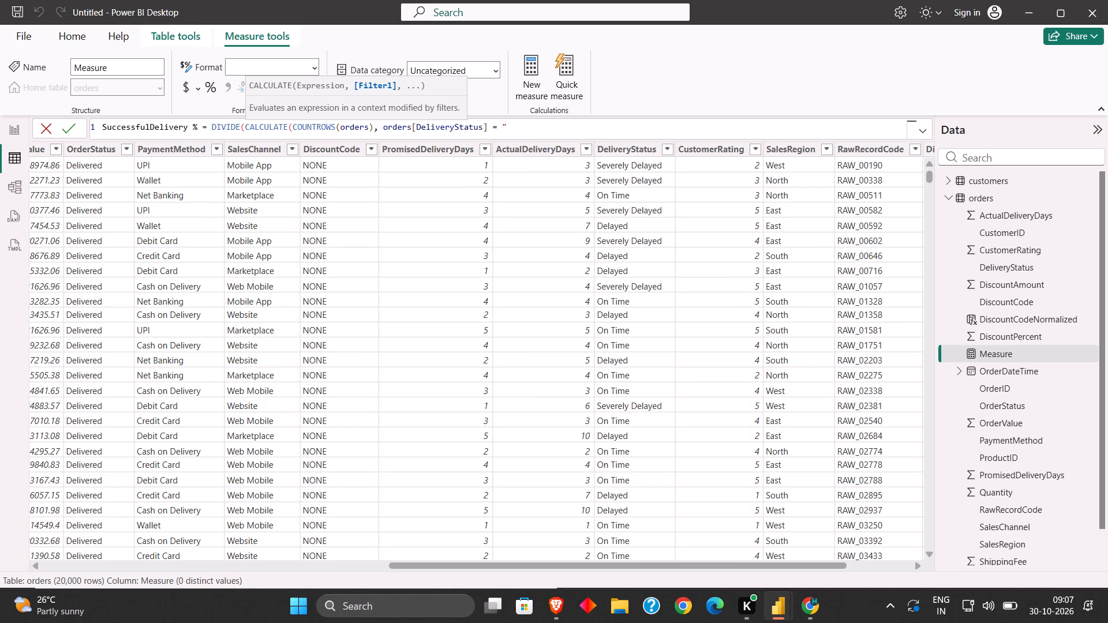
pyautogui.write('On Time"')
pyautogui.hotkey('shift', ')')
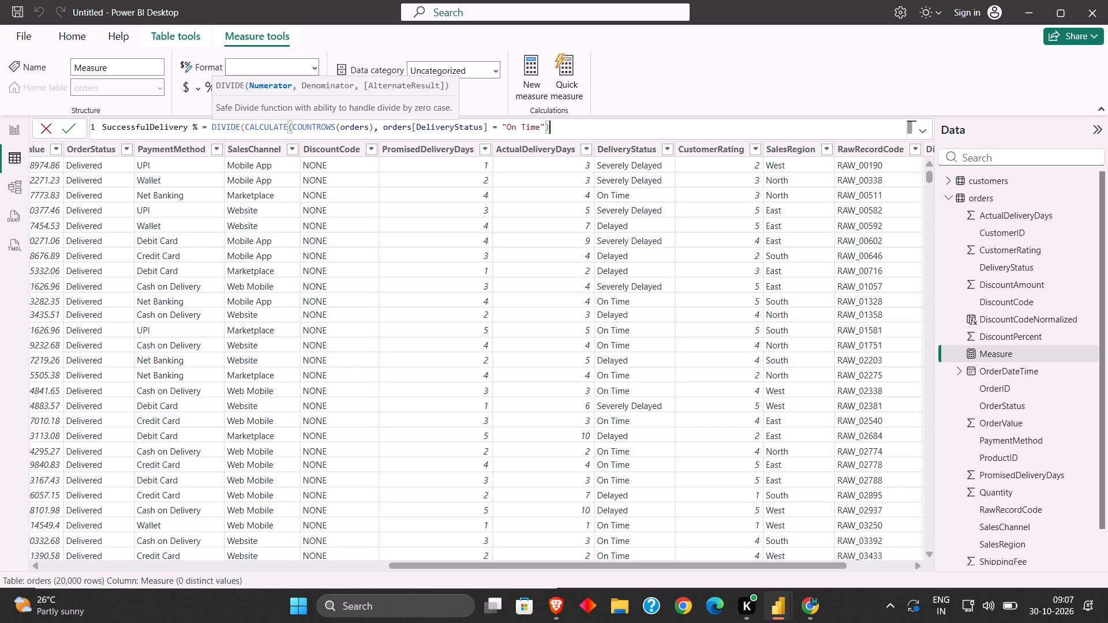
# Enter COUNTROWS(orders) as the denominator of the DIVIDE function.
pyautogui.write(',')
pyautogui.press('space')
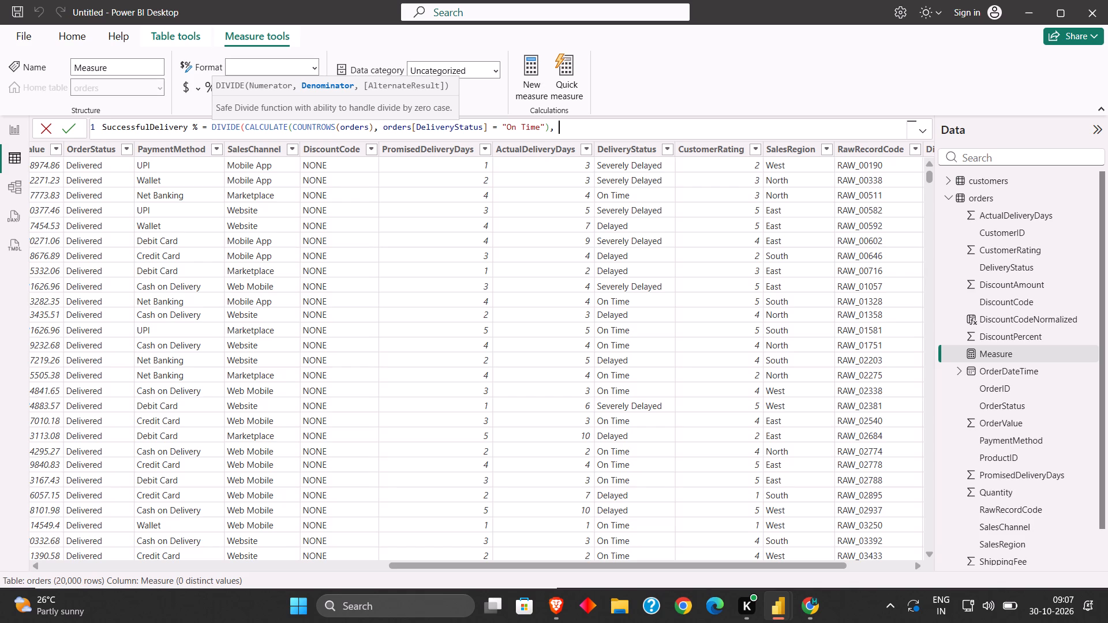
pyautogui.hotkey('shift', 'c')
pyautogui.hotkey('shift', 'o')
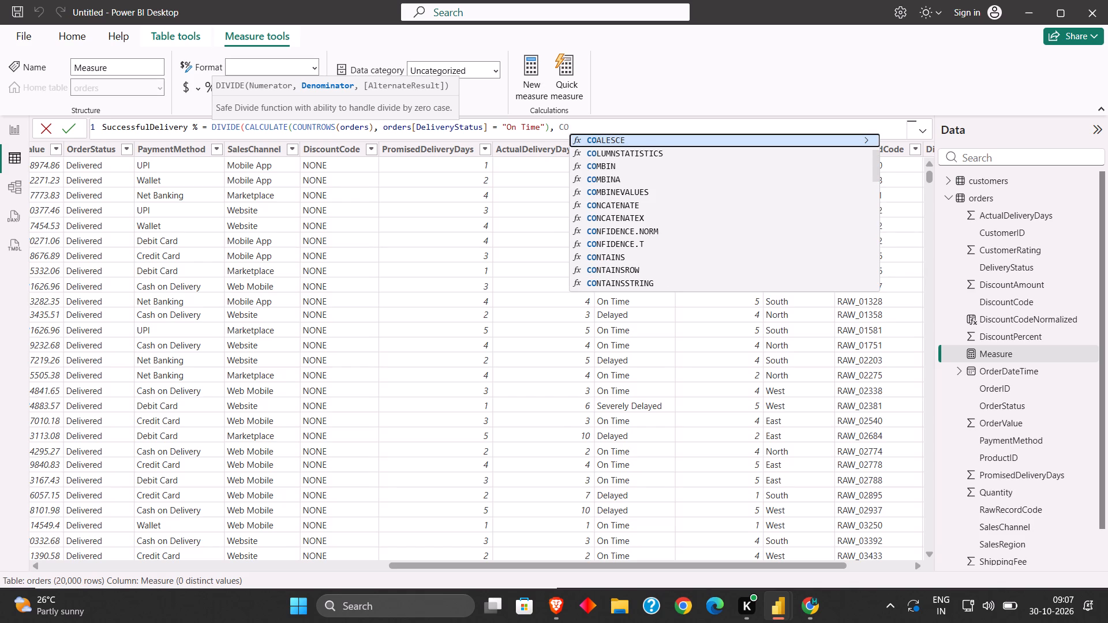
pyautogui.hotkey('shift', 'u')
pyautogui.press('Down')
pyautogui.press('Down')
pyautogui.press('Down')
pyautogui.press('Down')
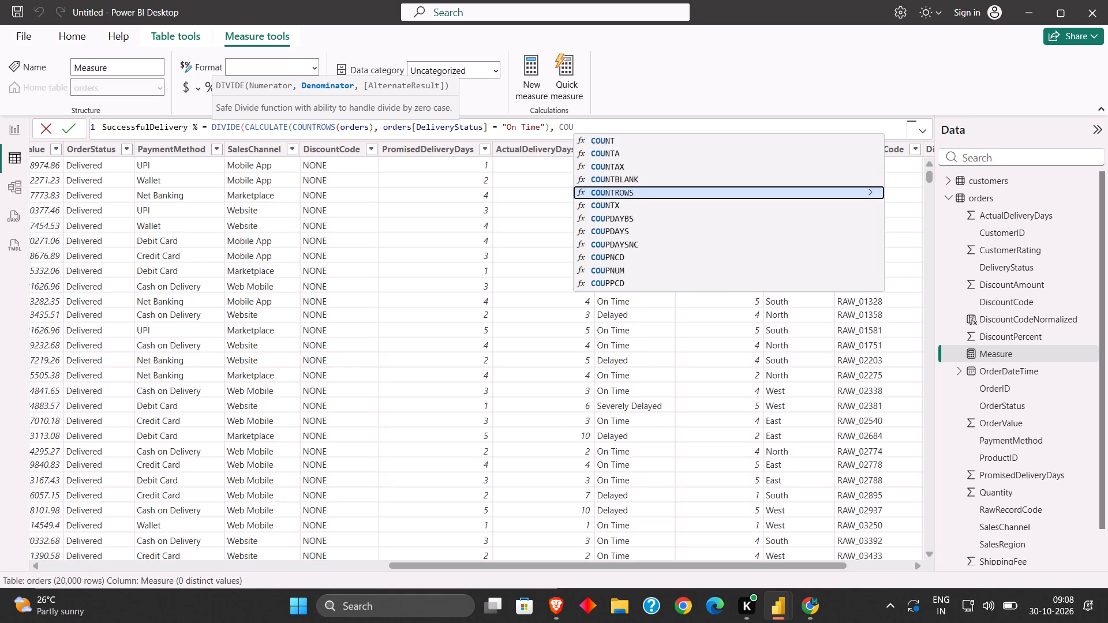
pyautogui.press('Return')
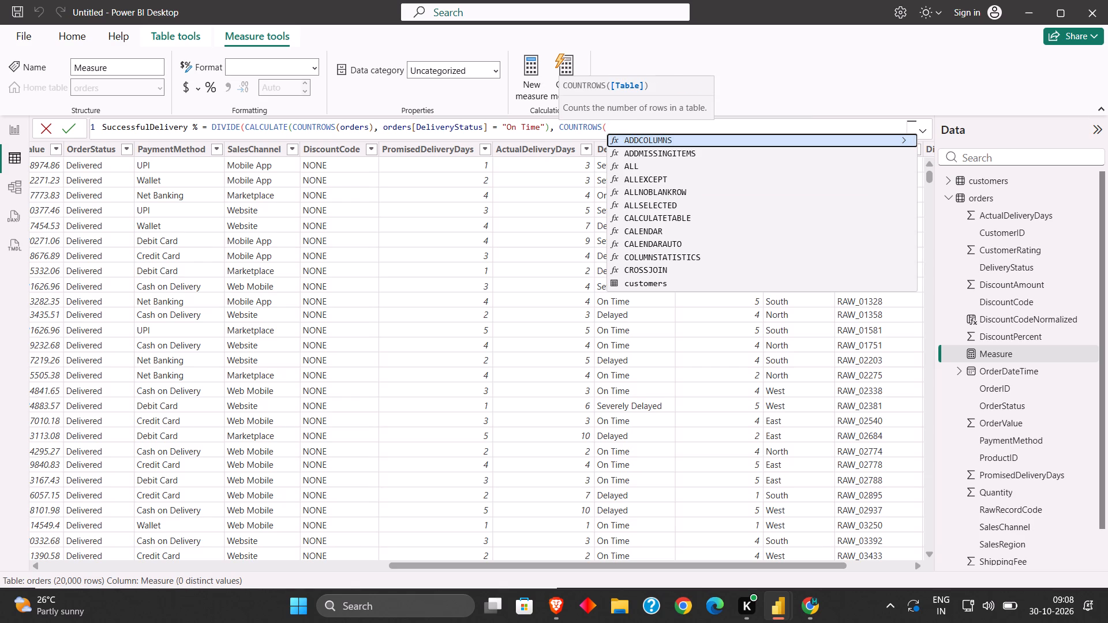
pyautogui.press('Down')
pyautogui.press('Down')
pyautogui.press('Down')
pyautogui.press('Down')
pyautogui.press('Down')
pyautogui.press('Down')
pyautogui.press('Down')
pyautogui.press('Down')
pyautogui.press('Down')
pyautogui.press('Down')
pyautogui.press('Down')
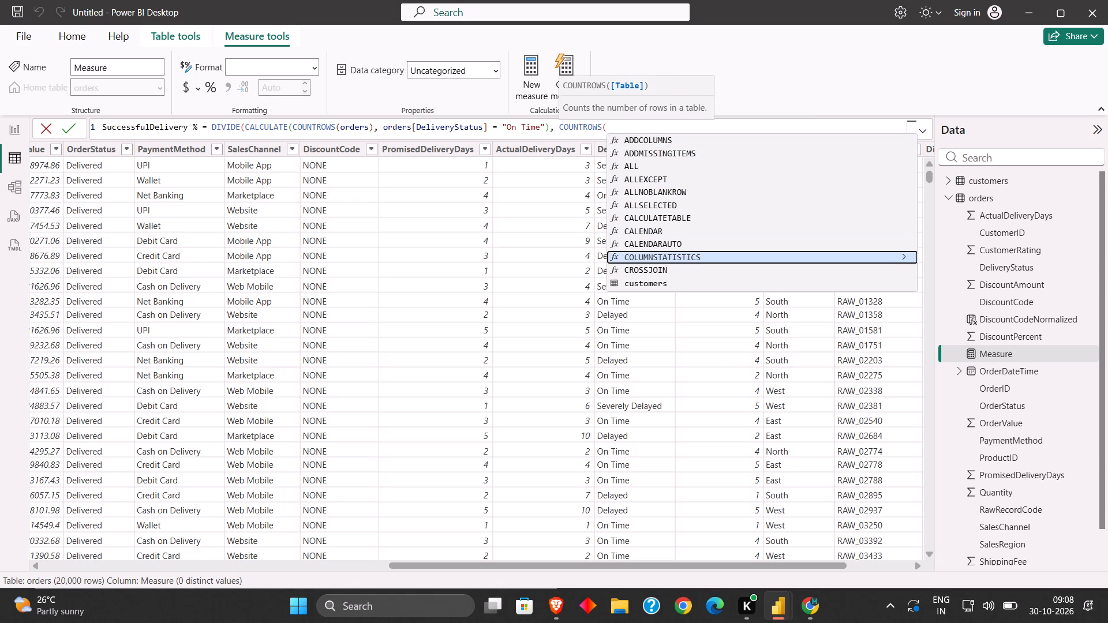
pyautogui.press('Down')
pyautogui.press('Down')
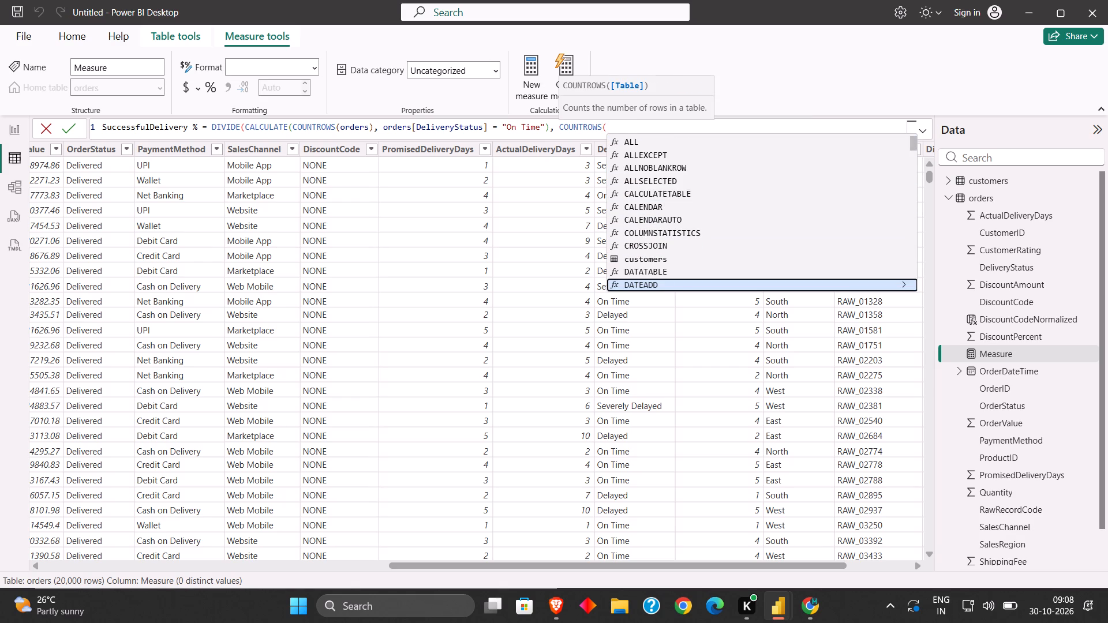
pyautogui.press('Down')
pyautogui.press('Down')
pyautogui.press('Down')
pyautogui.press('Down')
pyautogui.press('Down')
pyautogui.press('Down')
pyautogui.press('Down')
pyautogui.press('Down')
pyautogui.press('Down')
pyautogui.press('Down')
pyautogui.press('Down')
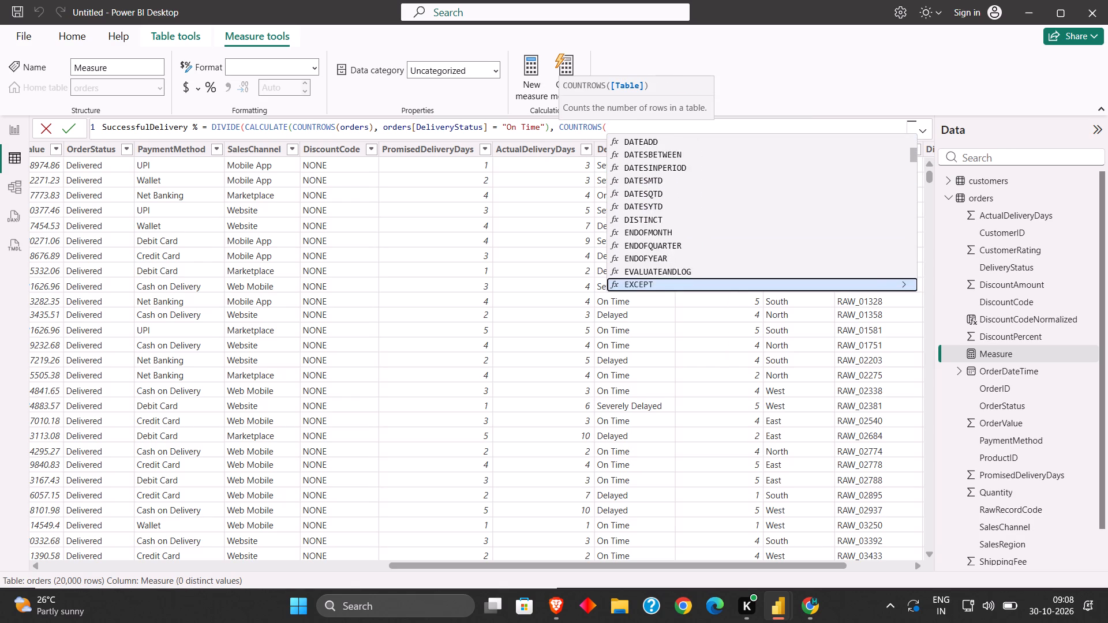
pyautogui.press('Down')
pyautogui.press('Down')
pyautogui.press('Down')
pyautogui.press('Down')
pyautogui.press('Down')
pyautogui.press('Down')
pyautogui.press('Down')
pyautogui.write('order')
pyautogui.press('Return')
pyautogui.hotkey('shift', ')')
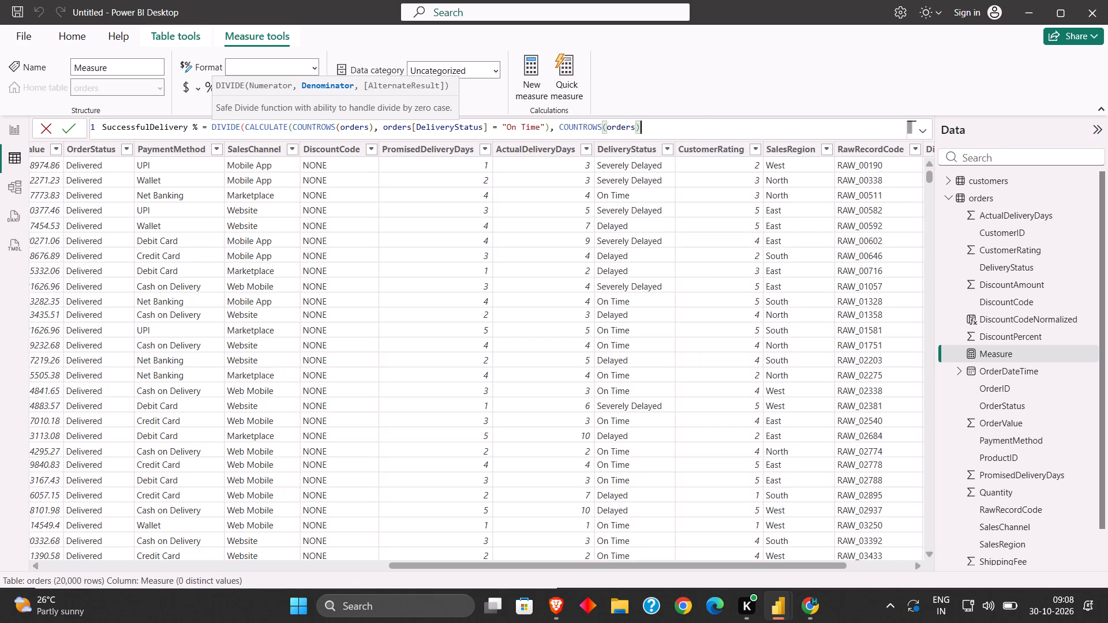
# Add 0 as the alternate result of DIVIDE, close the formula, and commit the SuccessfulDelivery % measure.
pyautogui.write(',')
pyautogui.press('space')
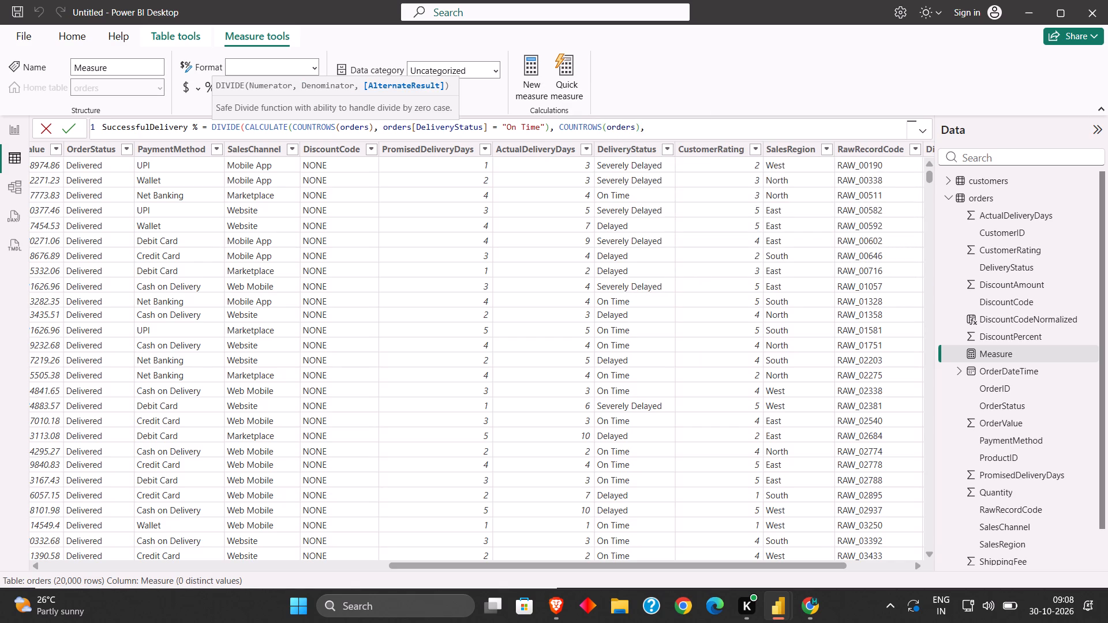
pyautogui.write('0)')
pyautogui.press('Return')
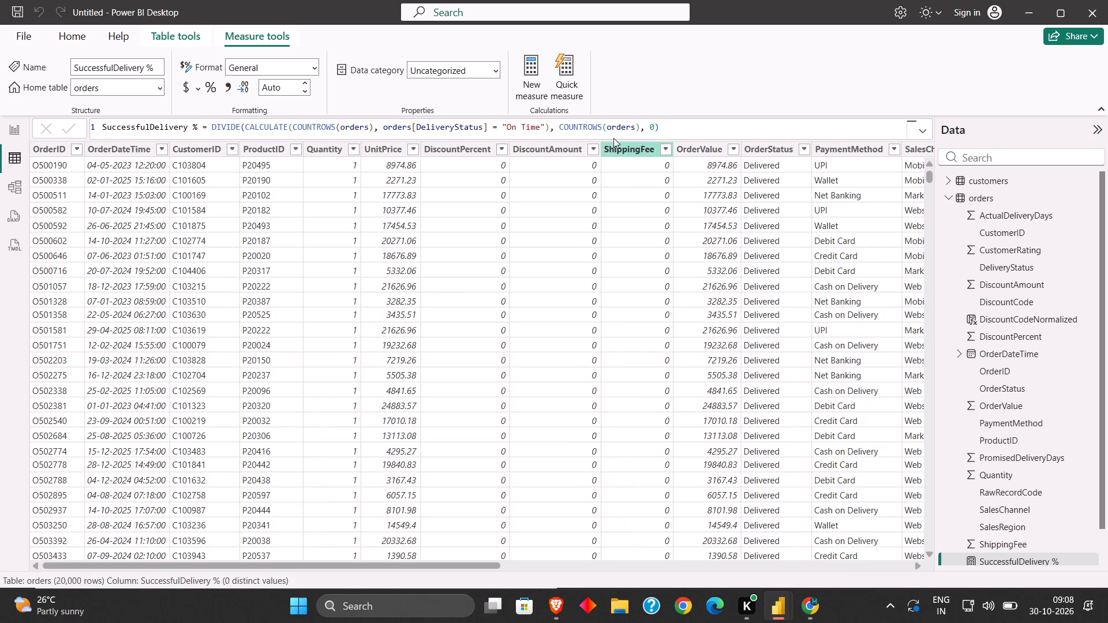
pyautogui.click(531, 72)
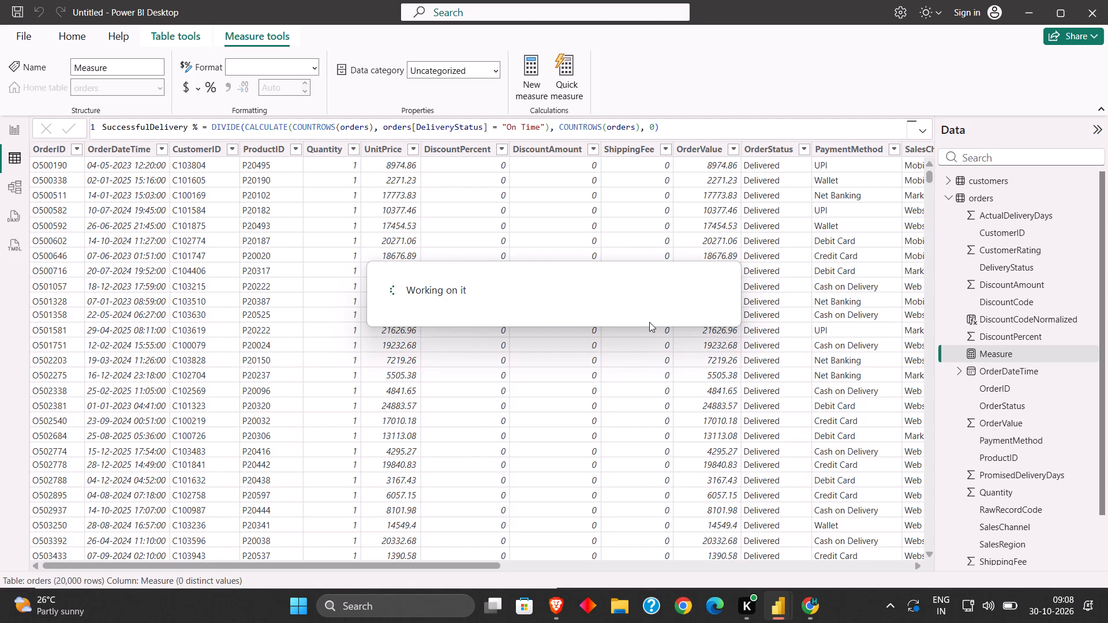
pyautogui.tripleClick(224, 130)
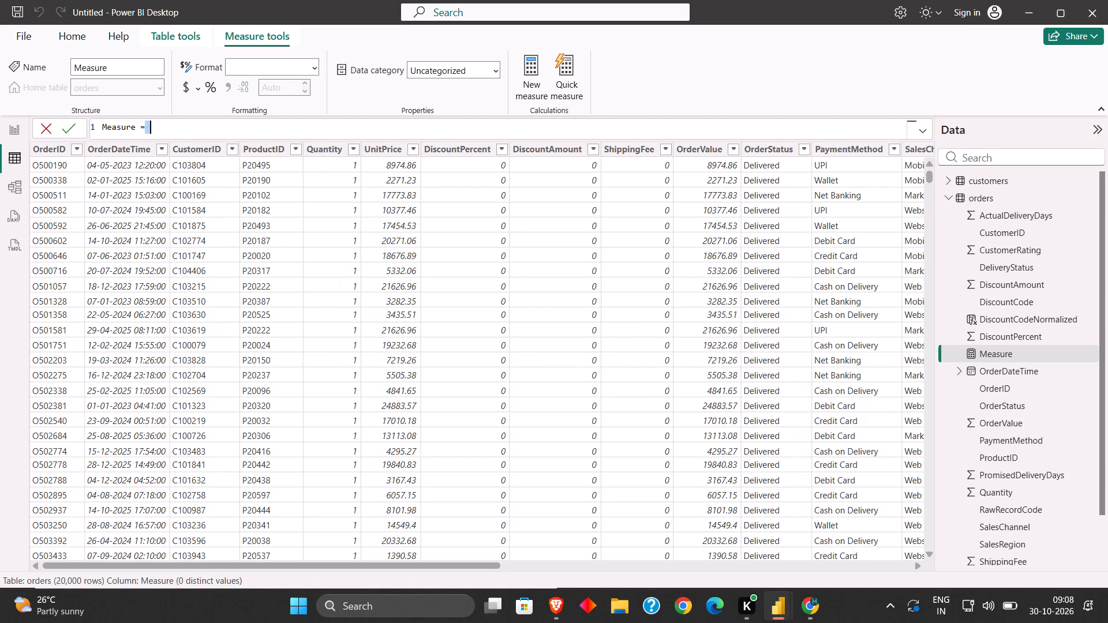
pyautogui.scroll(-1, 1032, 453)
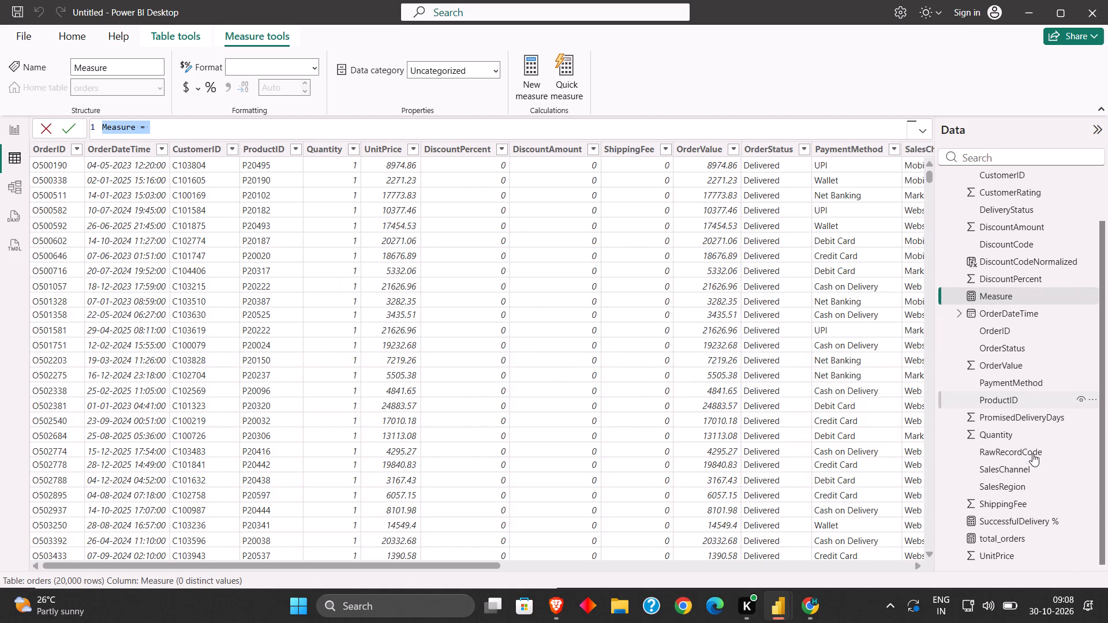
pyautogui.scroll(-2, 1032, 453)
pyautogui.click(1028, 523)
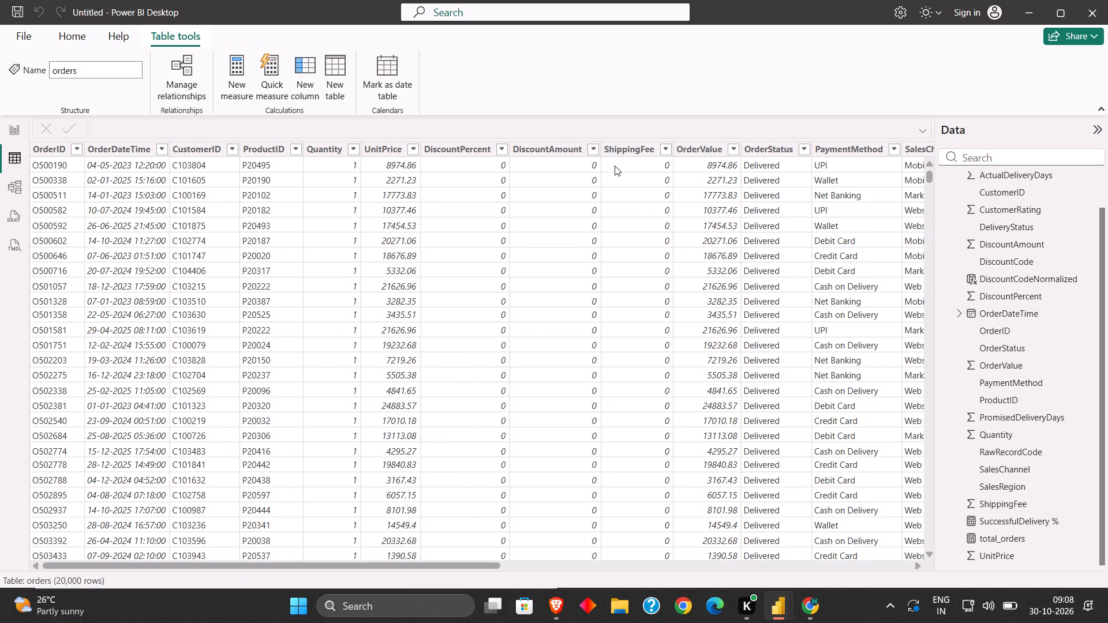
# Multiply the SuccessfulDelivery % measure's DIVIDE result by 100 and commit the formula.
pyautogui.click(1035, 524)
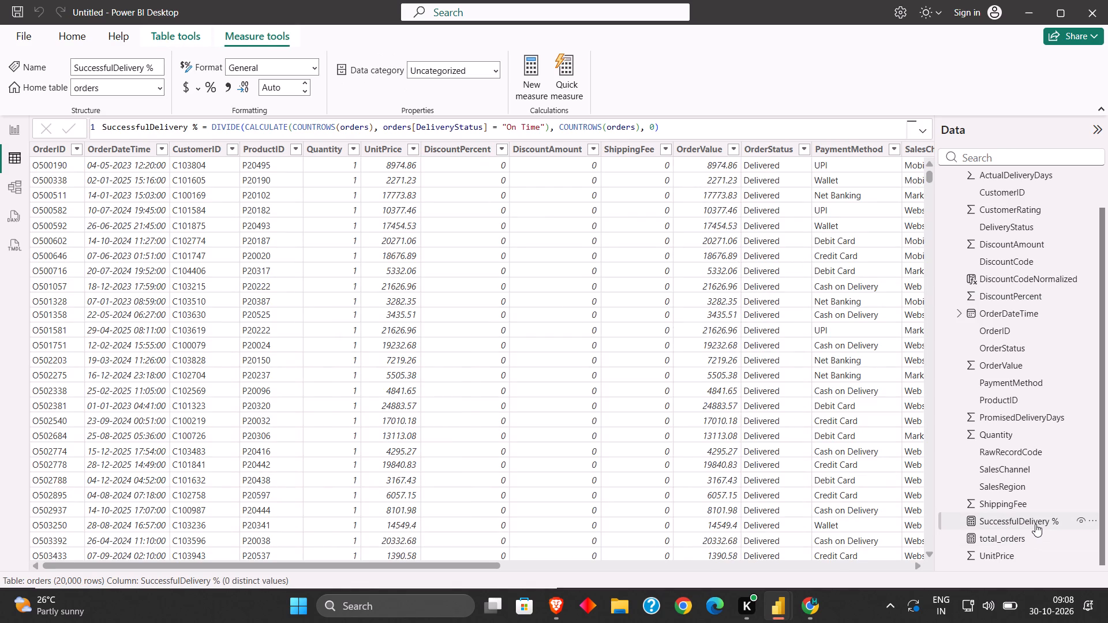
pyautogui.click(726, 128)
pyautogui.press('space')
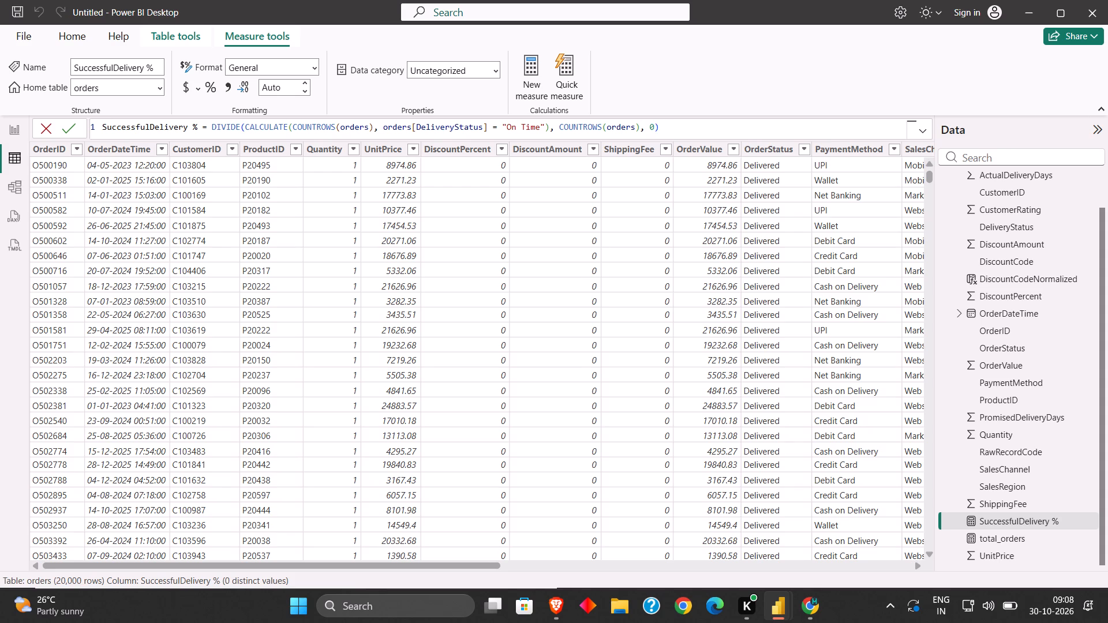
pyautogui.write('* 100')
pyautogui.press('Return')
# Look through the rows and columns of the orders table, including its order status values, and return to the first row.
pyautogui.scroll(-20, 778, 257)
pyautogui.scroll(-1, 778, 257)
pyautogui.scroll(2, 784, 338)
pyautogui.scroll(-2, 784, 339)
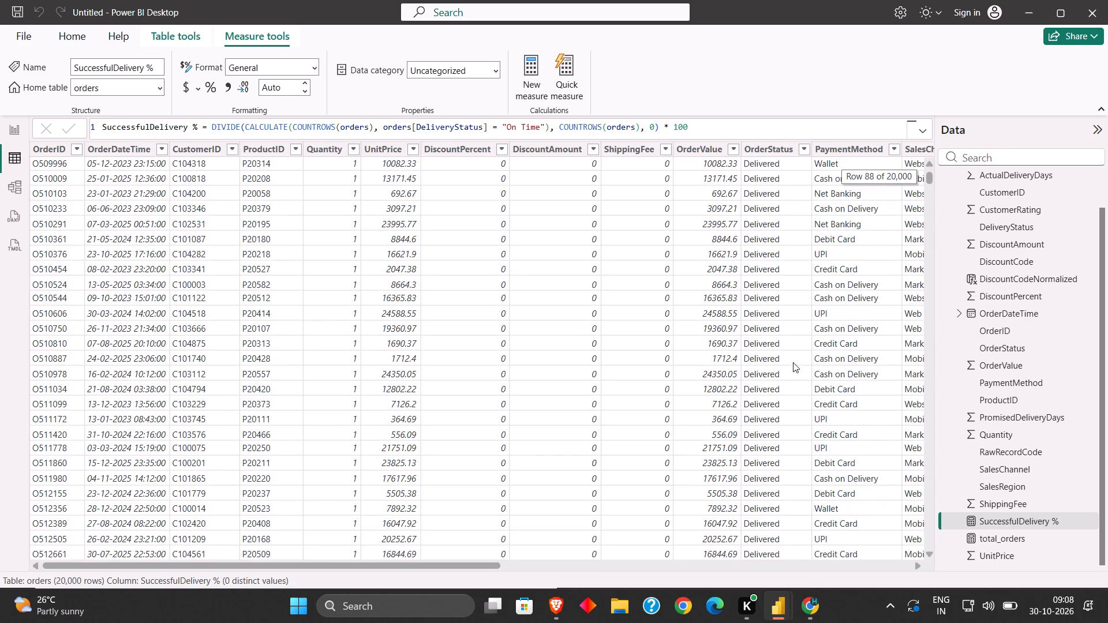
pyautogui.scroll(-8, 793, 362)
pyautogui.moveTo(931, 180); pyautogui.dragTo(930, 189)
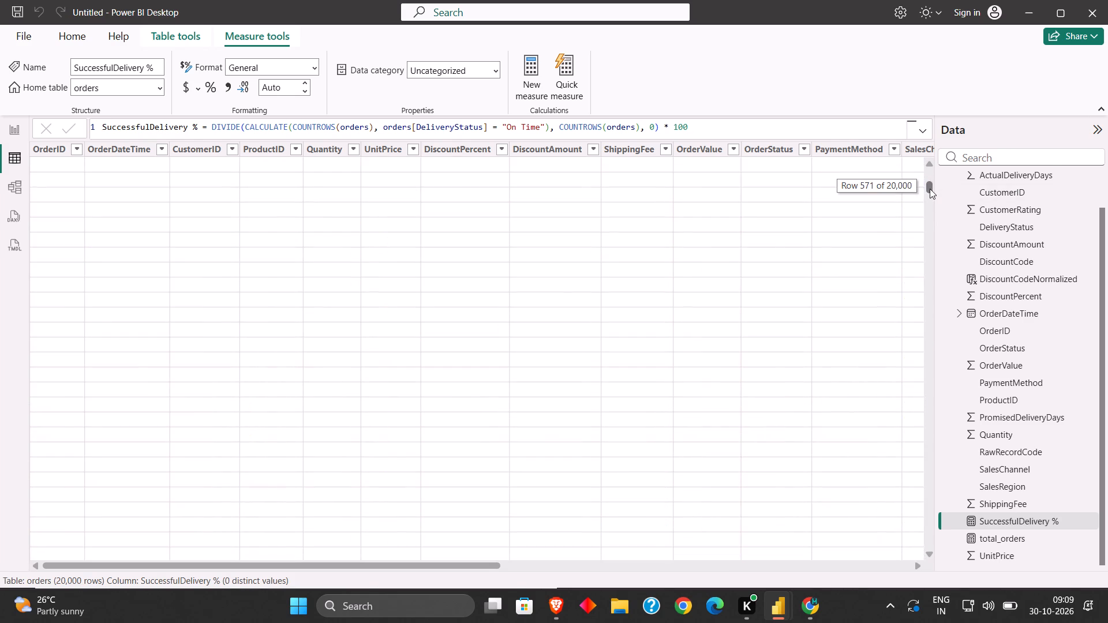
pyautogui.moveTo(930, 189); pyautogui.dragTo(923, 209)
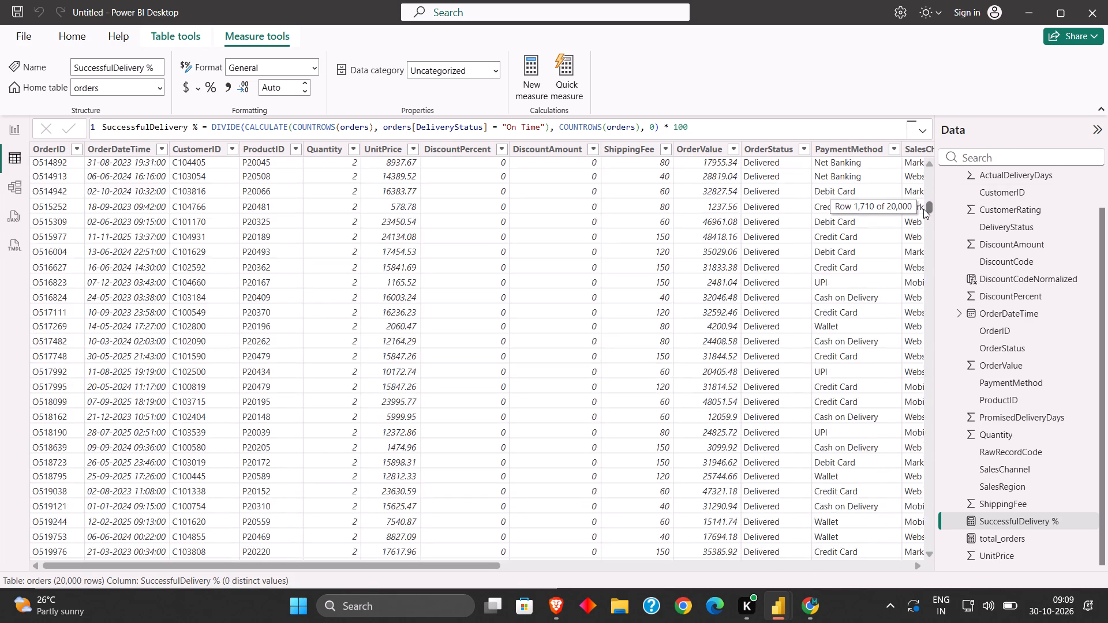
pyautogui.moveTo(923, 209); pyautogui.dragTo(915, 241)
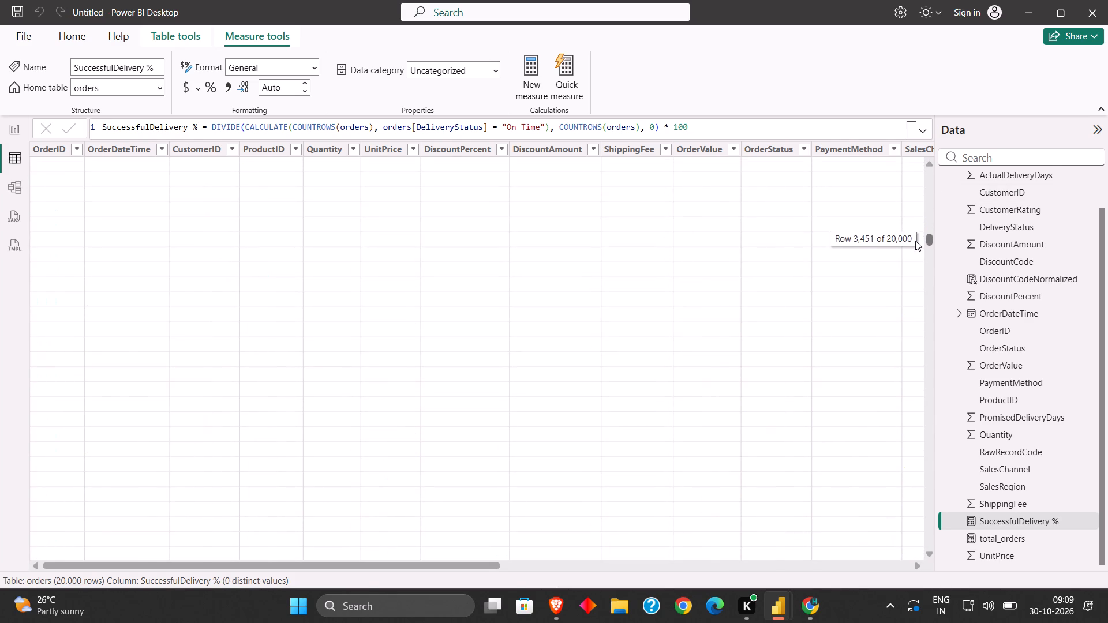
pyautogui.moveTo(915, 241); pyautogui.dragTo(911, 268)
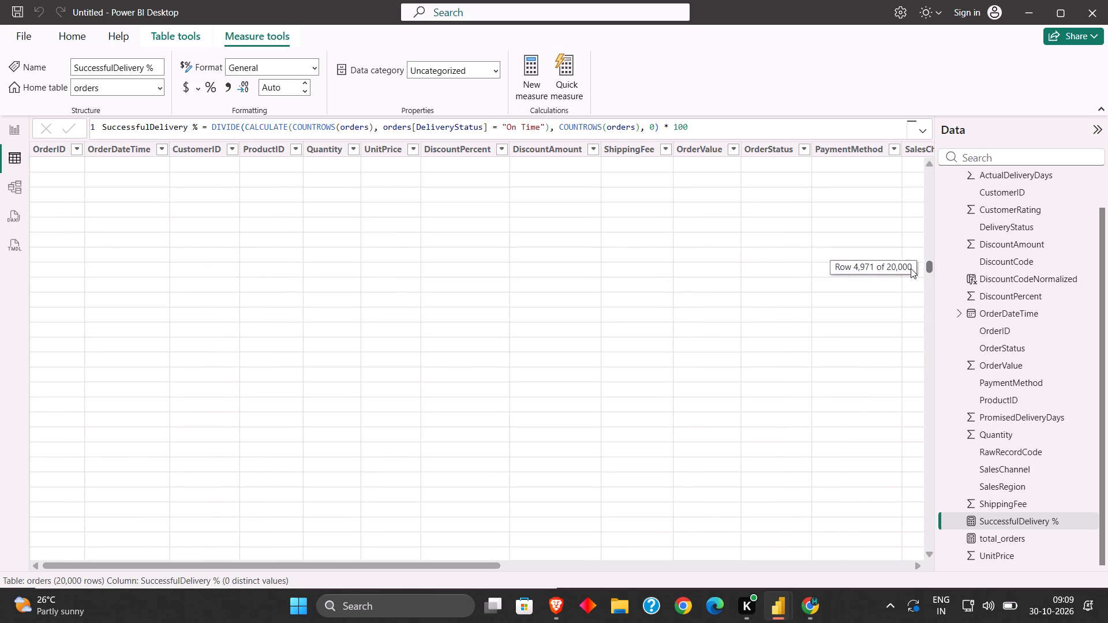
pyautogui.moveTo(911, 268); pyautogui.dragTo(911, 259)
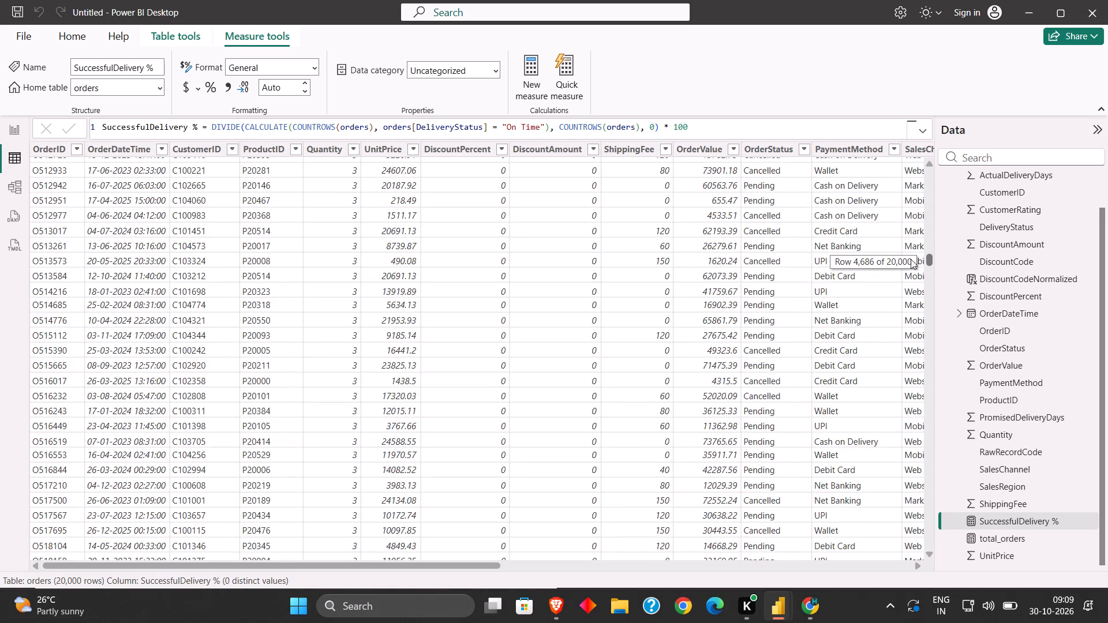
pyautogui.moveTo(911, 259); pyautogui.dragTo(909, 250)
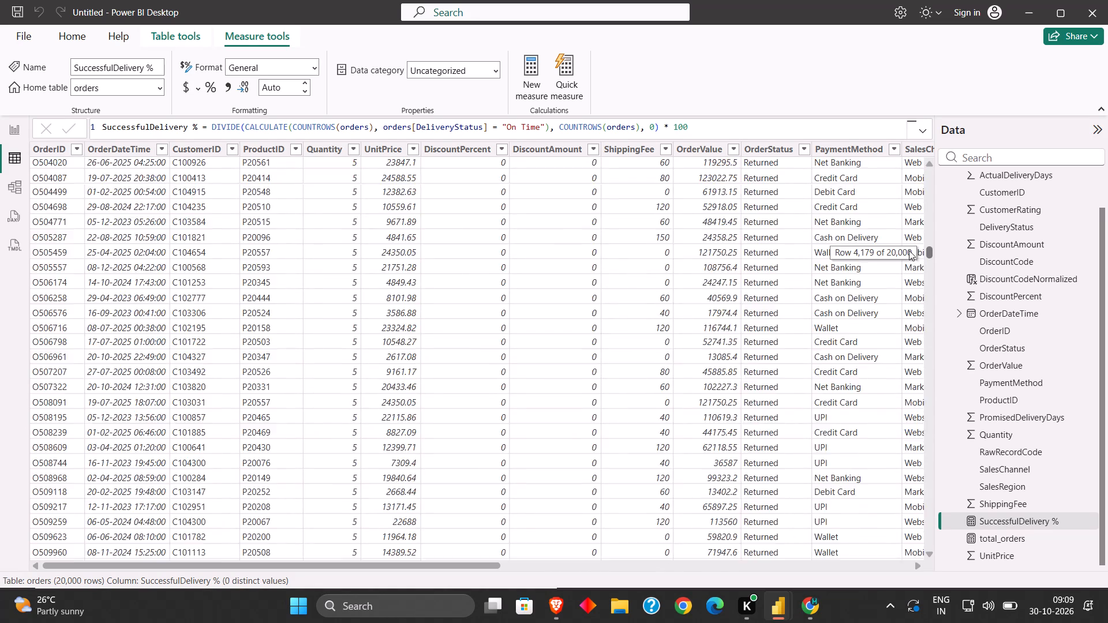
pyautogui.moveTo(909, 250); pyautogui.dragTo(909, 230)
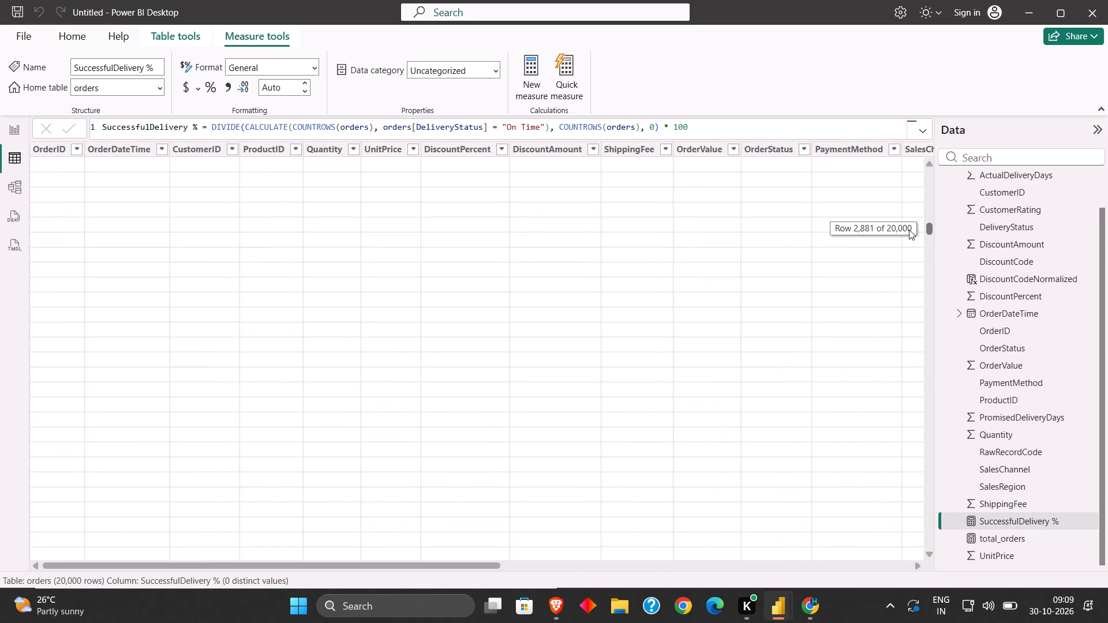
pyautogui.moveTo(909, 230); pyautogui.dragTo(908, 226)
pyautogui.moveTo(437, 564); pyautogui.dragTo(439, 565)
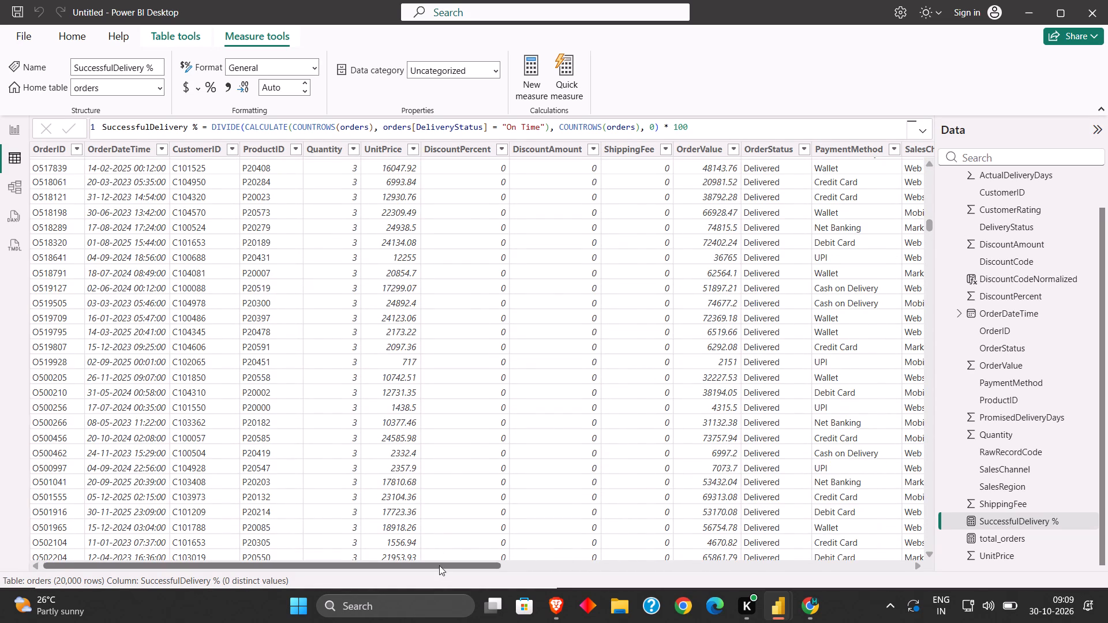
pyautogui.moveTo(439, 565); pyautogui.dragTo(495, 563)
pyautogui.scroll(8, 515, 493)
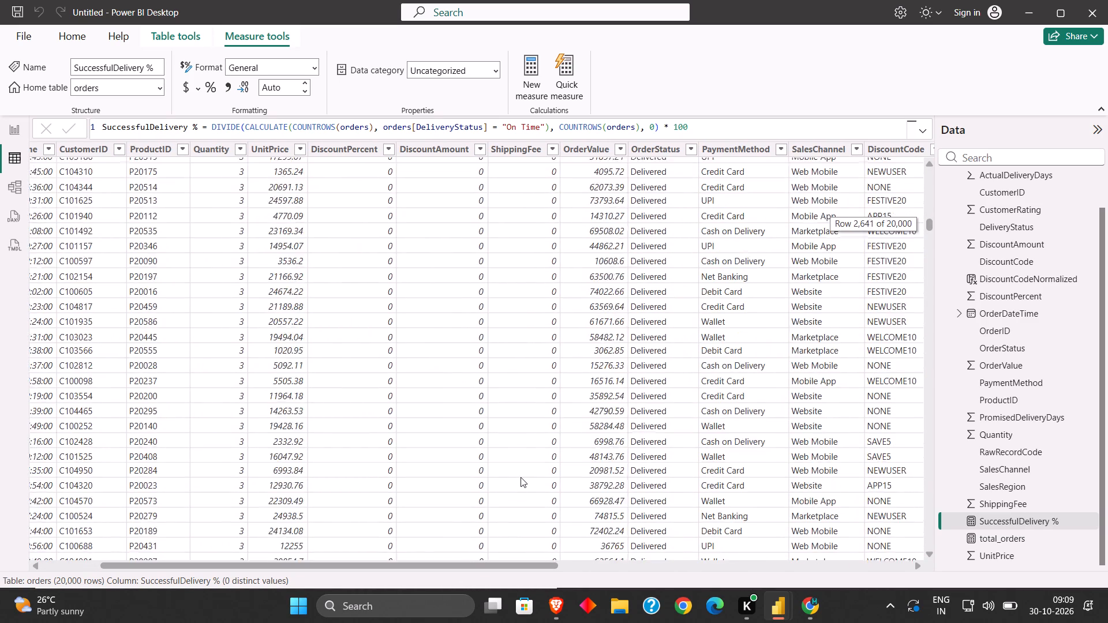
pyautogui.scroll(13, 521, 477)
pyautogui.hotkey('alt', 'Tab')
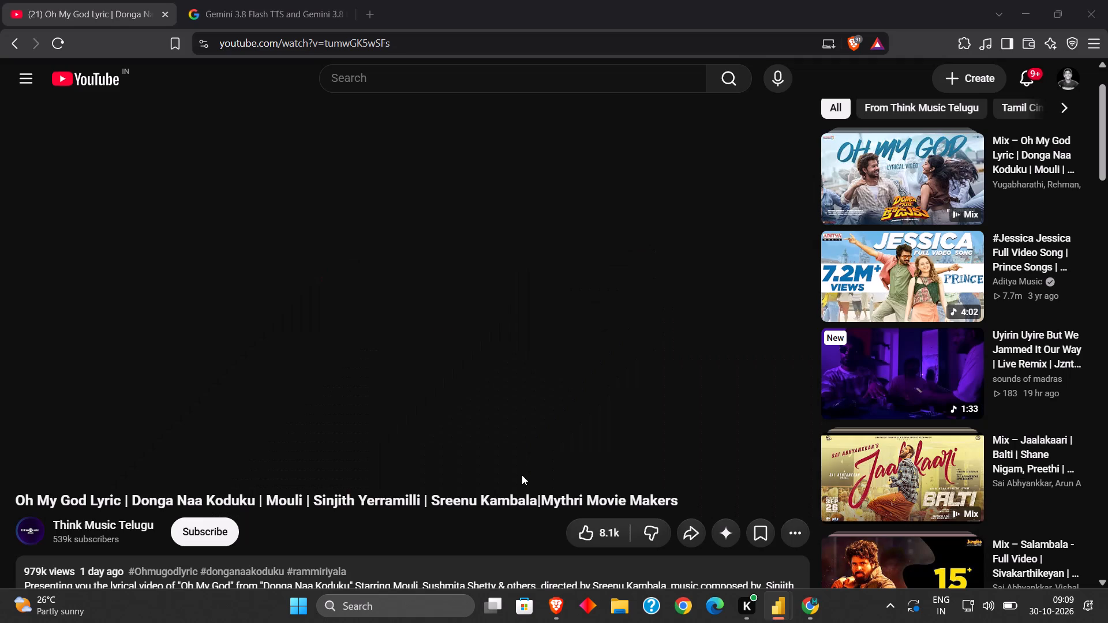
pyautogui.hotkey('alt', 'Tab')
pyautogui.scroll(5, 368, 231)
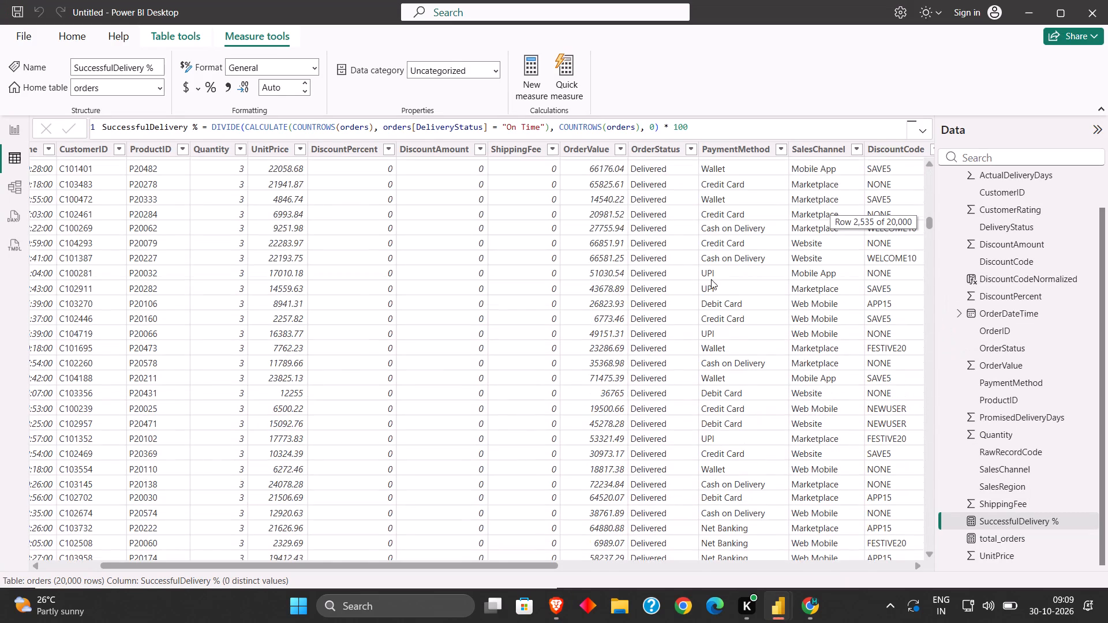
pyautogui.moveTo(929, 224); pyautogui.dragTo(930, 159)
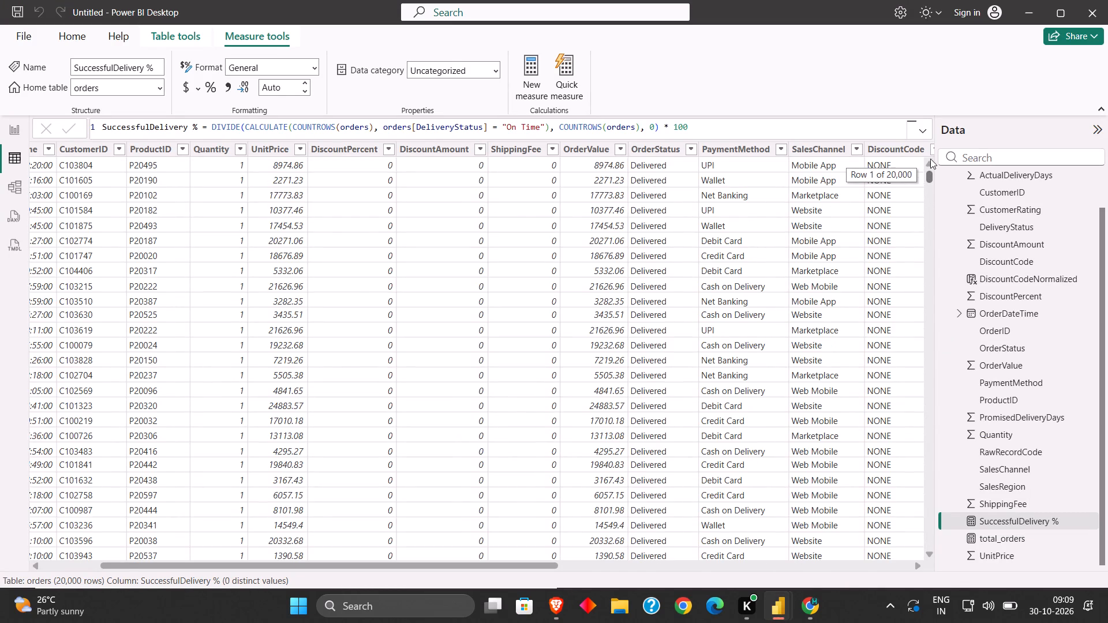
pyautogui.moveTo(930, 159); pyautogui.dragTo(932, 107)
pyautogui.moveTo(401, 567); pyautogui.dragTo(394, 569)
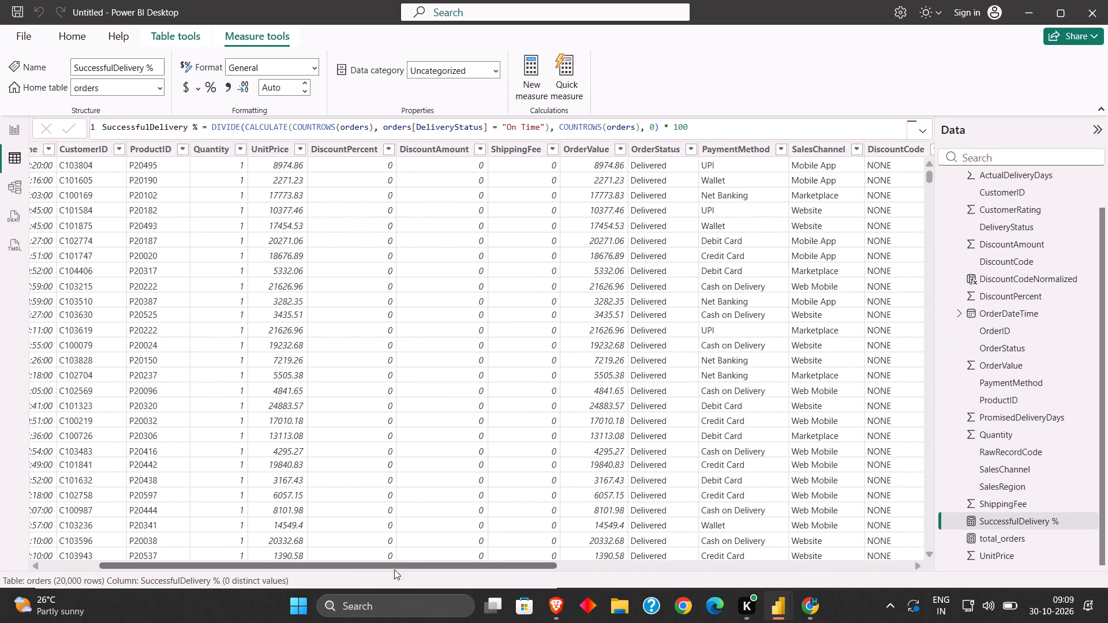
pyautogui.moveTo(394, 569); pyautogui.dragTo(256, 553)
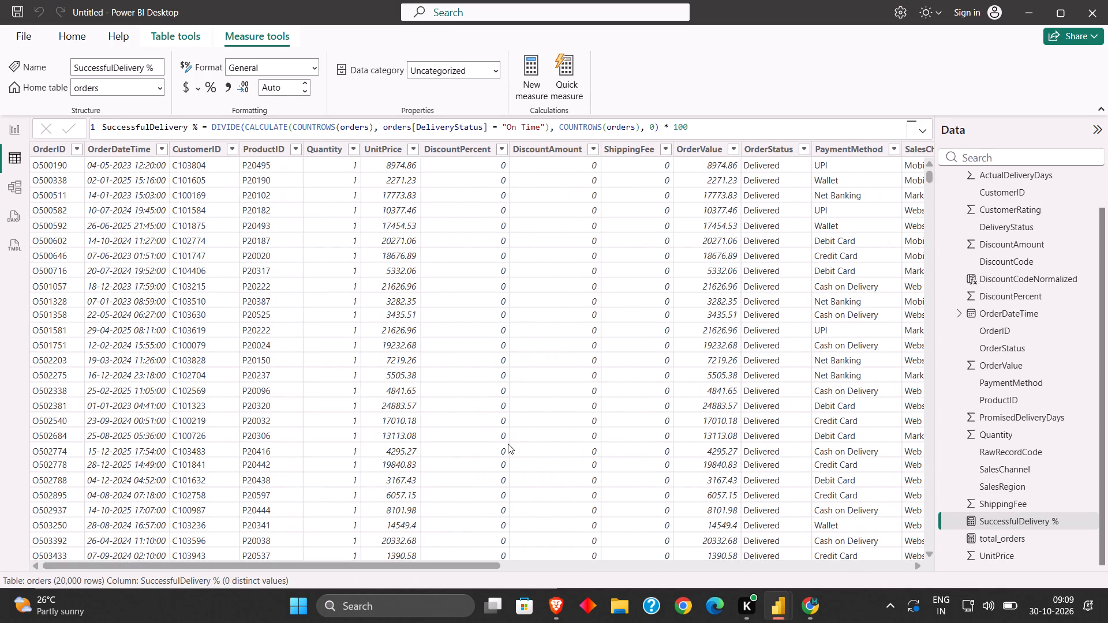
pyautogui.scroll(-7, 507, 448)
pyautogui.scroll(4, 505, 461)
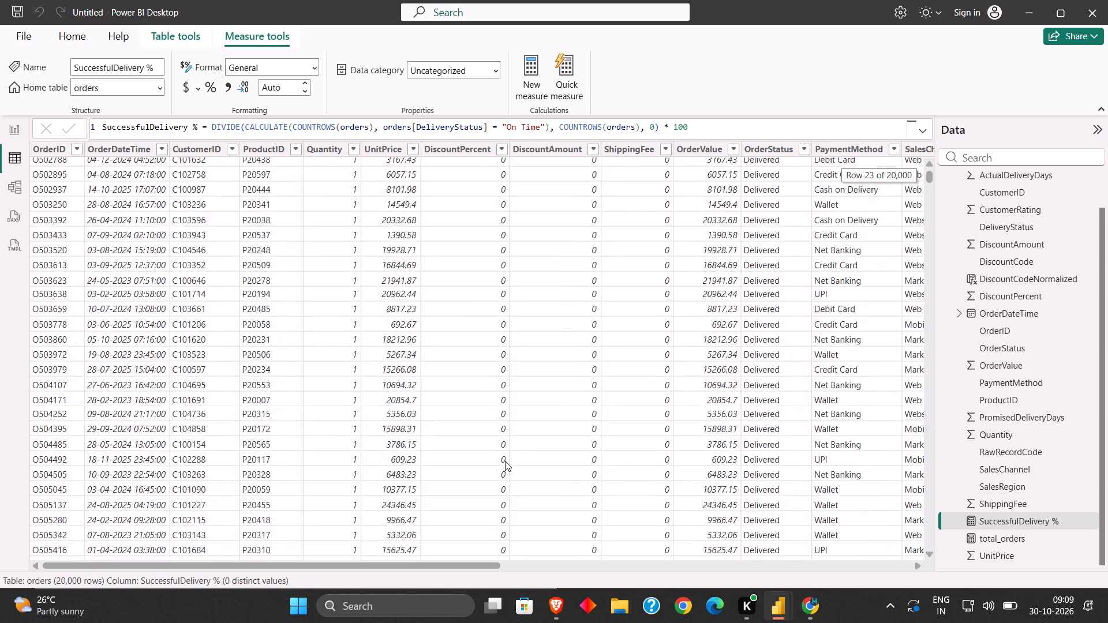
pyautogui.scroll(6, 505, 461)
# Examine the CustomerID relationship between orders and customers in the model view, close its editor unchanged, and return to the table data.
pyautogui.click(15, 183)
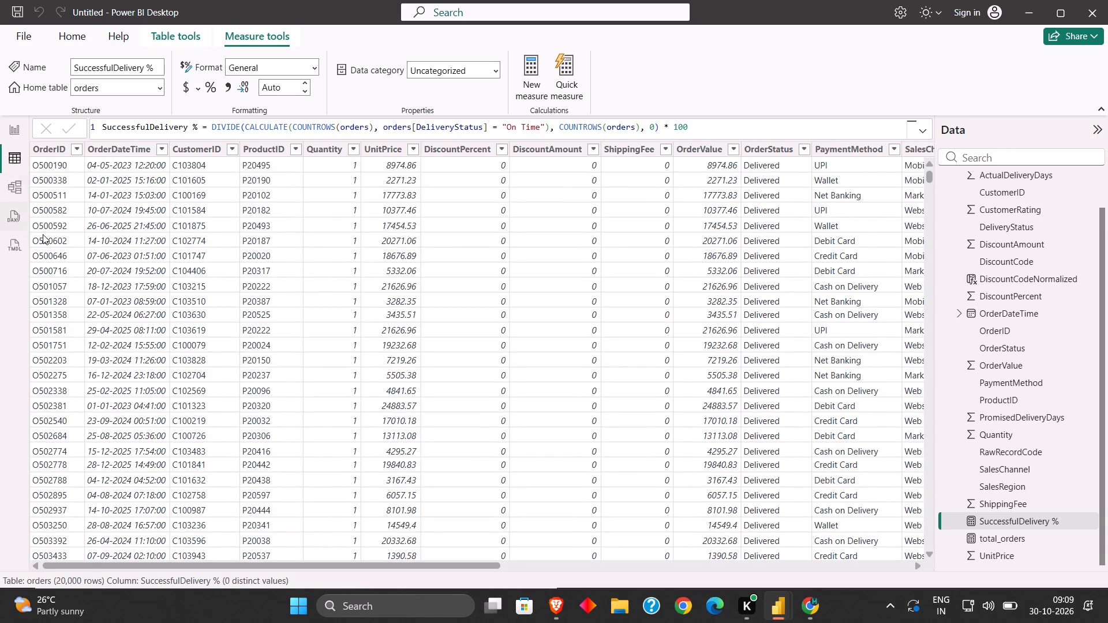
pyautogui.click(16, 189)
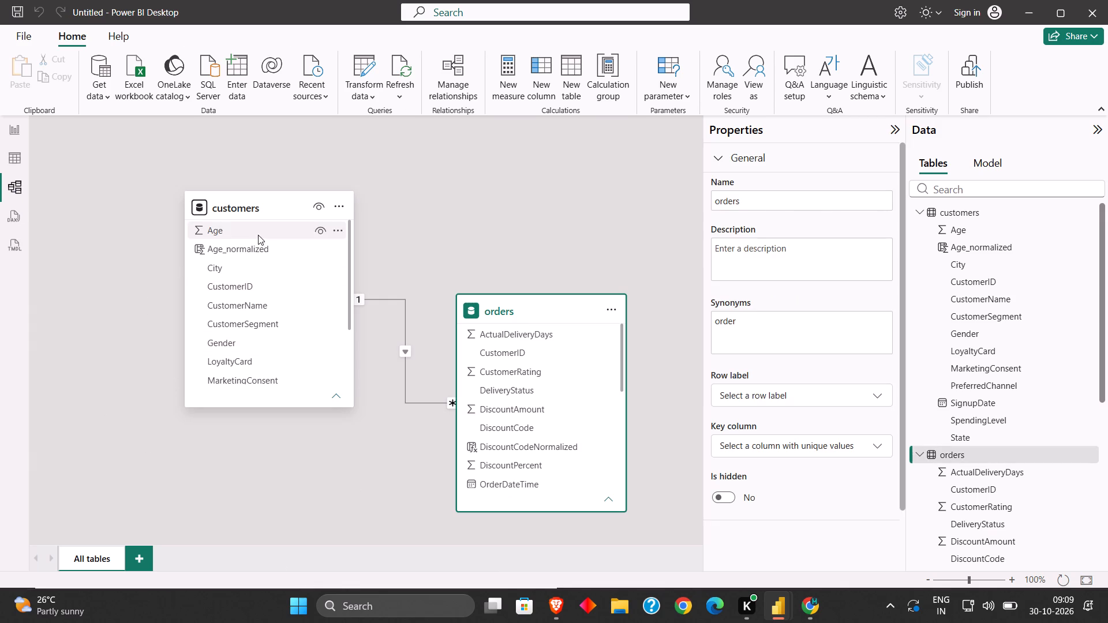
pyautogui.click(407, 351)
pyautogui.doubleClick(407, 351)
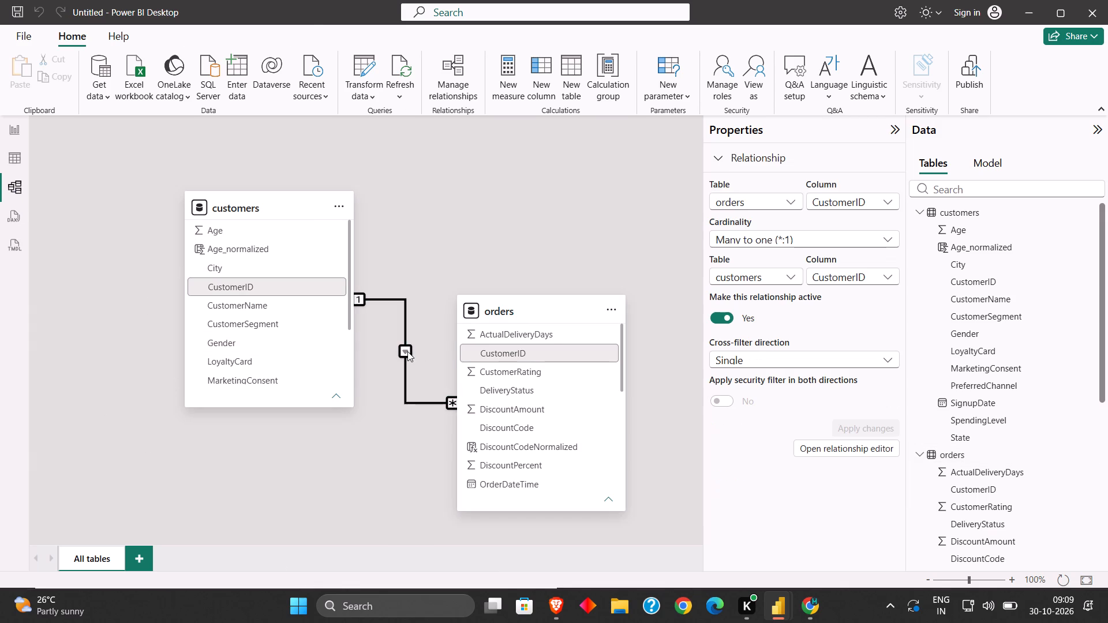
pyautogui.click(438, 261)
pyautogui.click(171, 168)
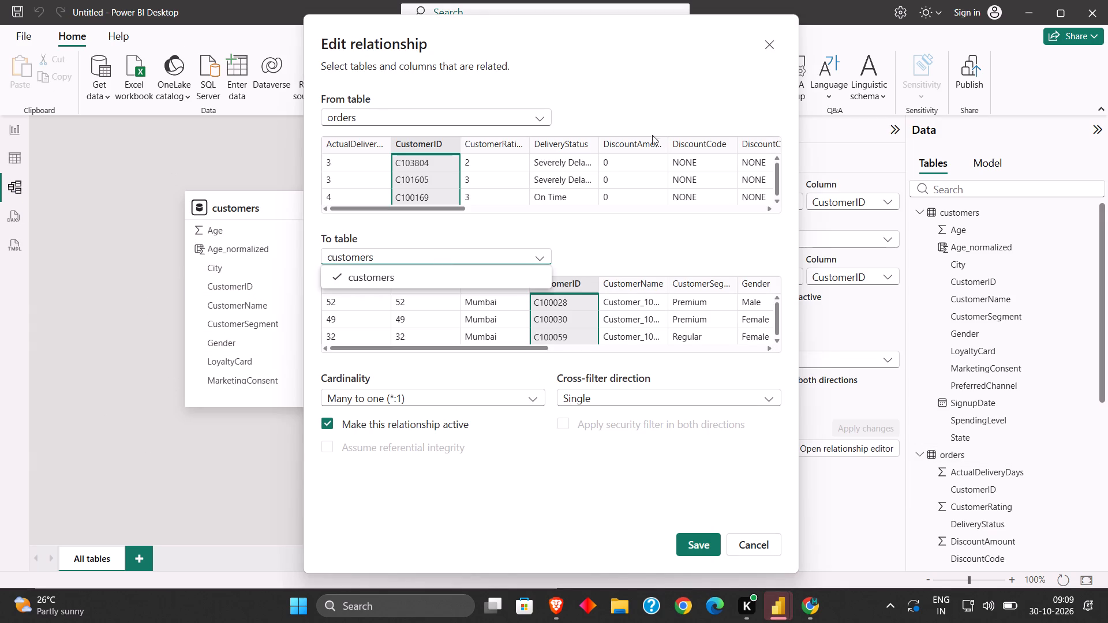
pyautogui.click(767, 44)
pyautogui.click(768, 44)
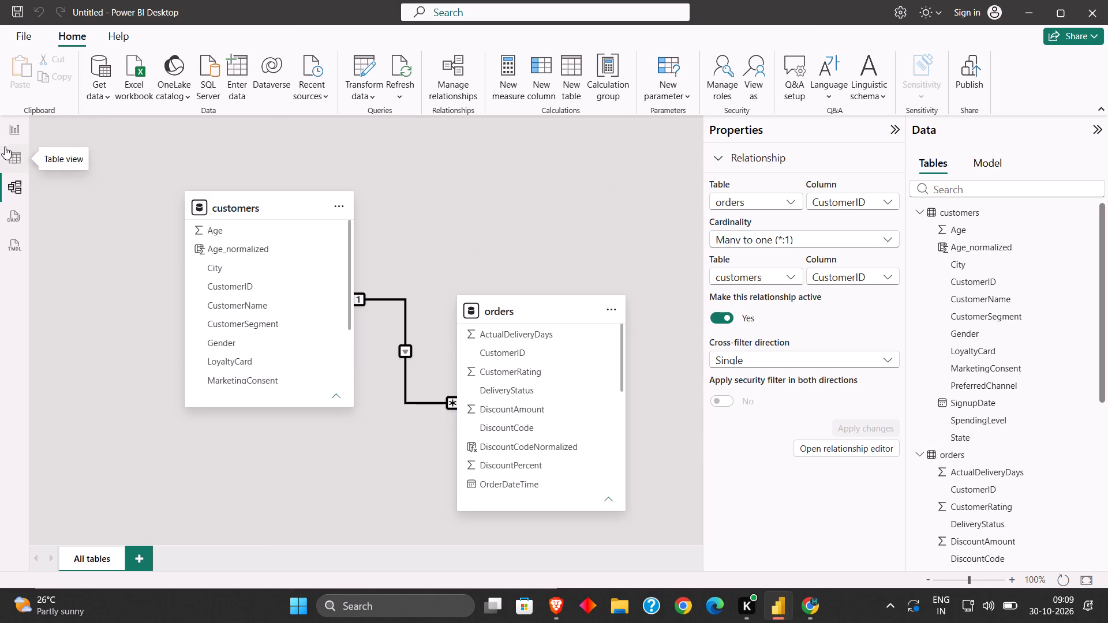
pyautogui.click(8, 163)
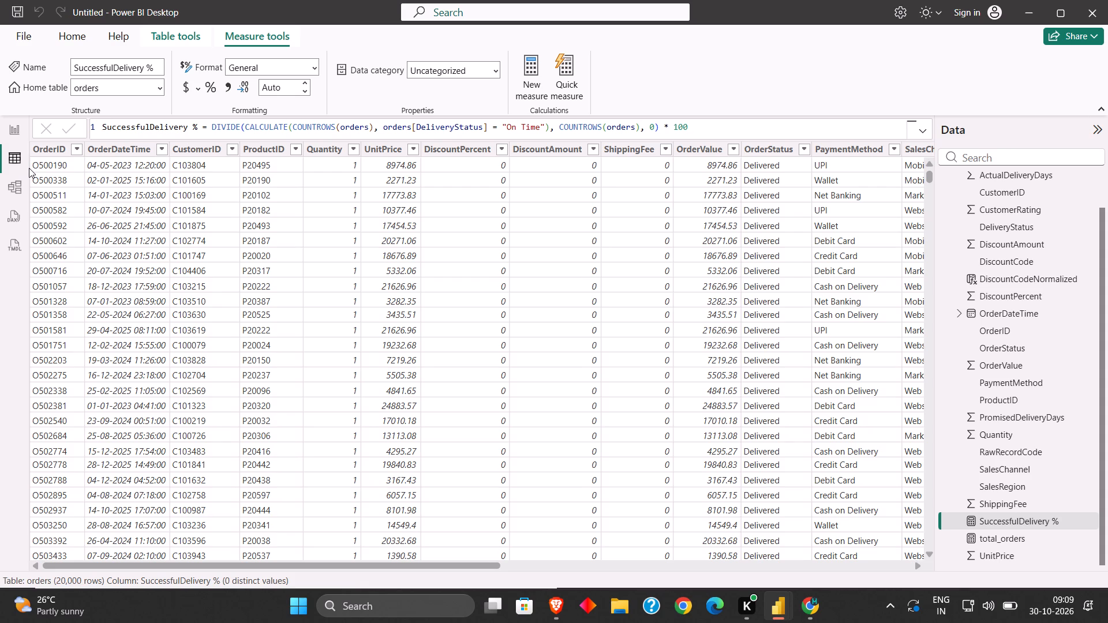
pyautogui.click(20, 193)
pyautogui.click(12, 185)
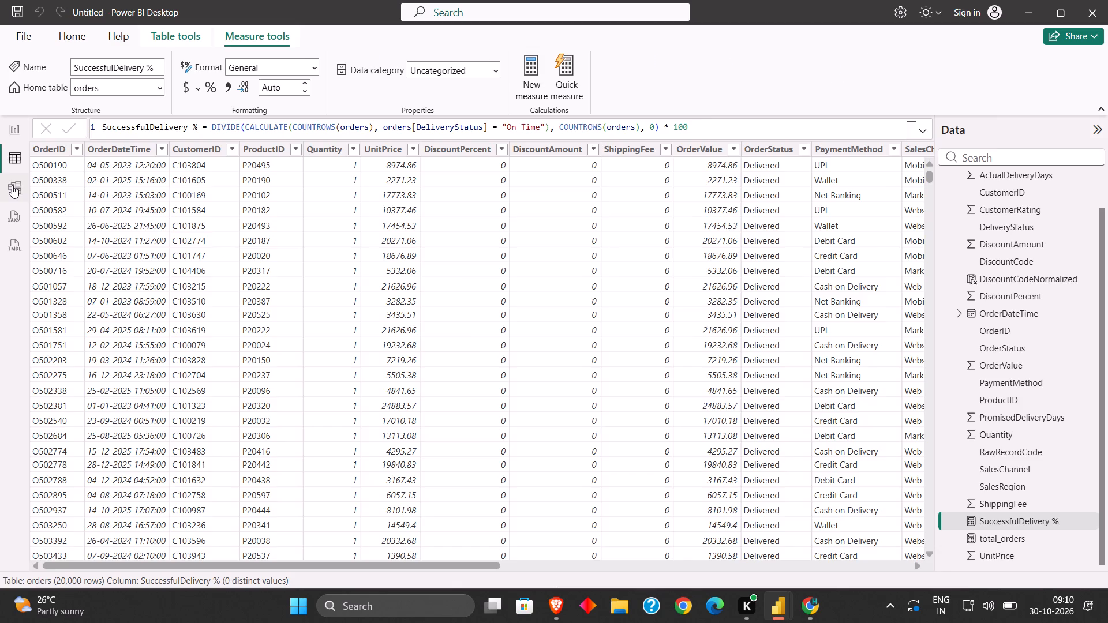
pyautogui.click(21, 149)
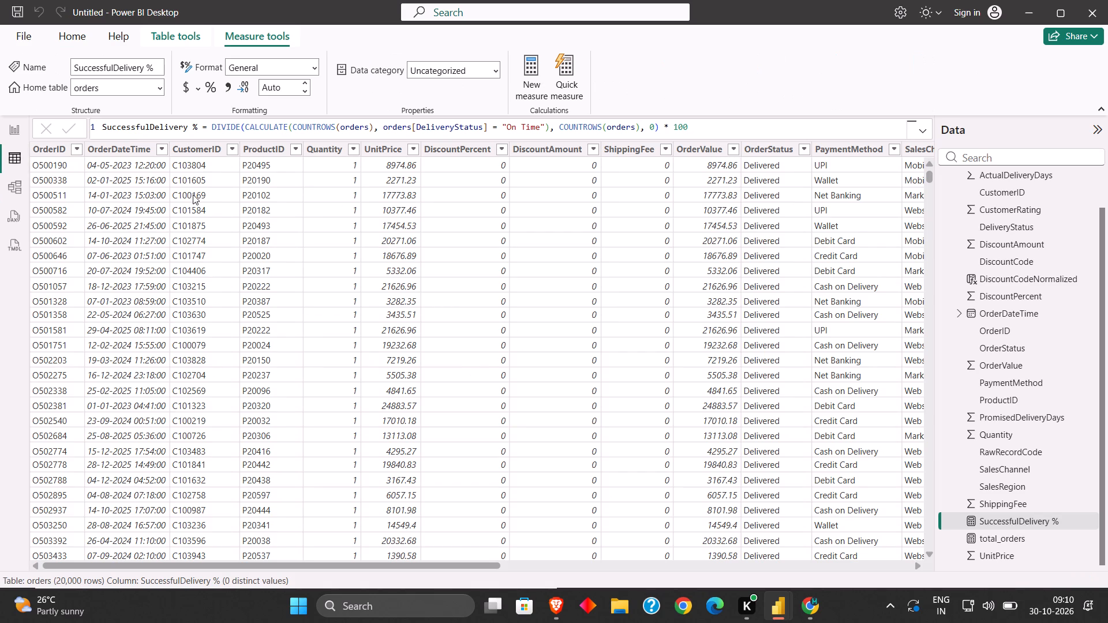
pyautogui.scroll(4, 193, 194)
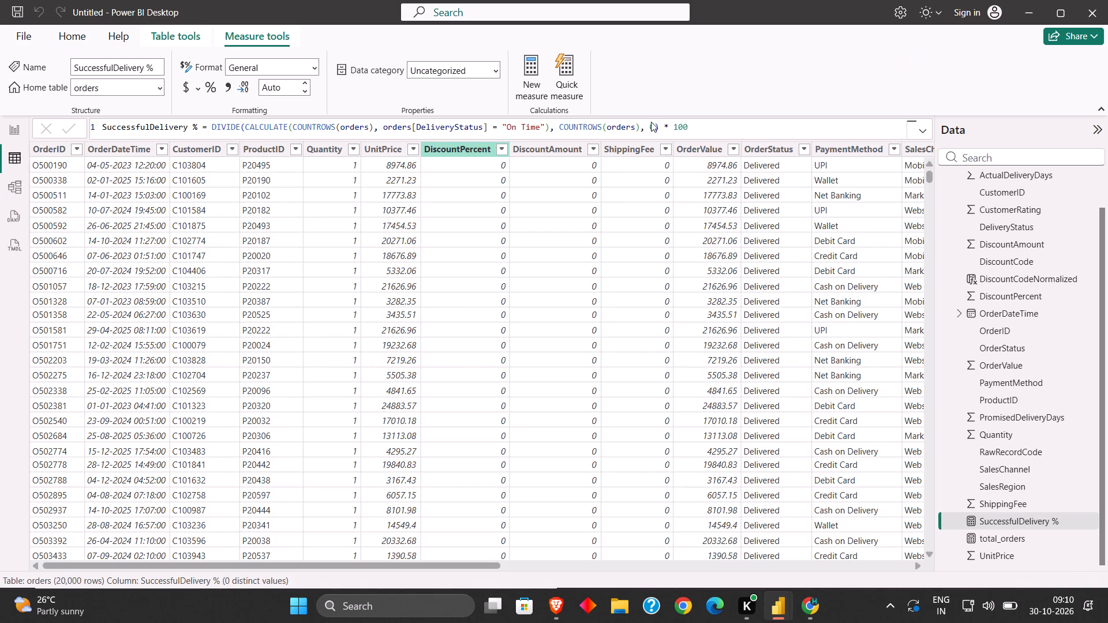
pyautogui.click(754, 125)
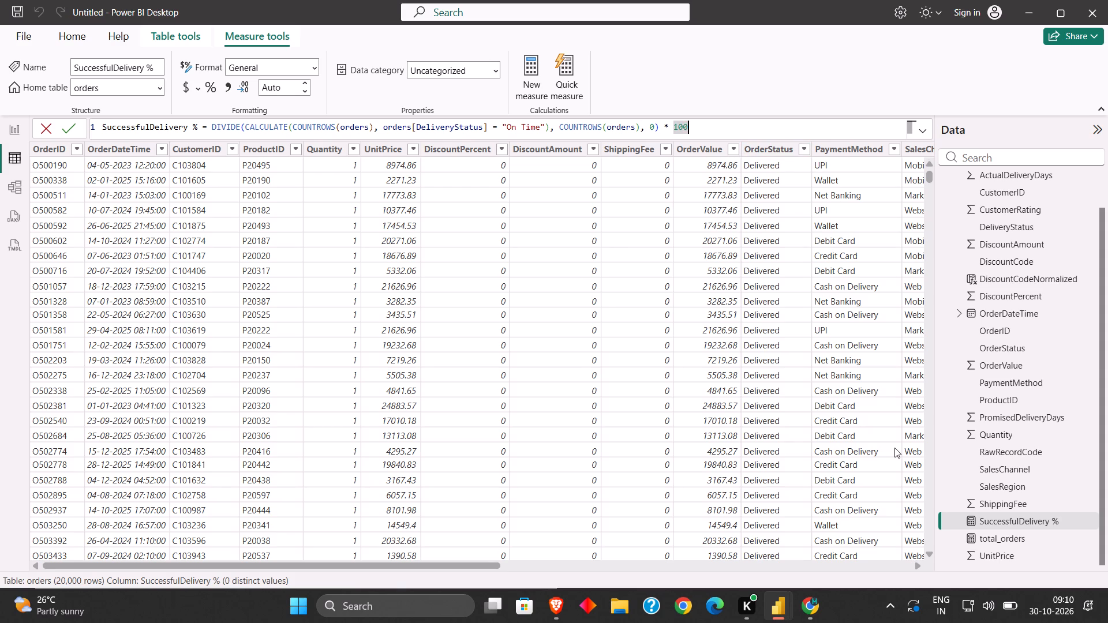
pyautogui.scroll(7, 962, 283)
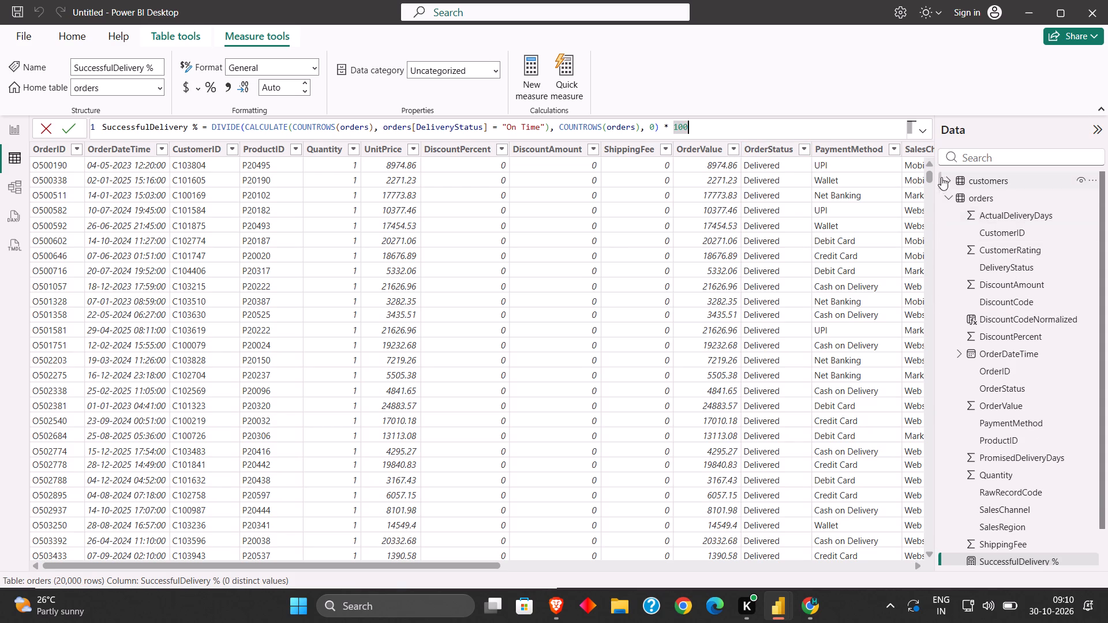
# Collapse the field list of the orders table.
pyautogui.click(944, 193)
pyautogui.click(986, 298)
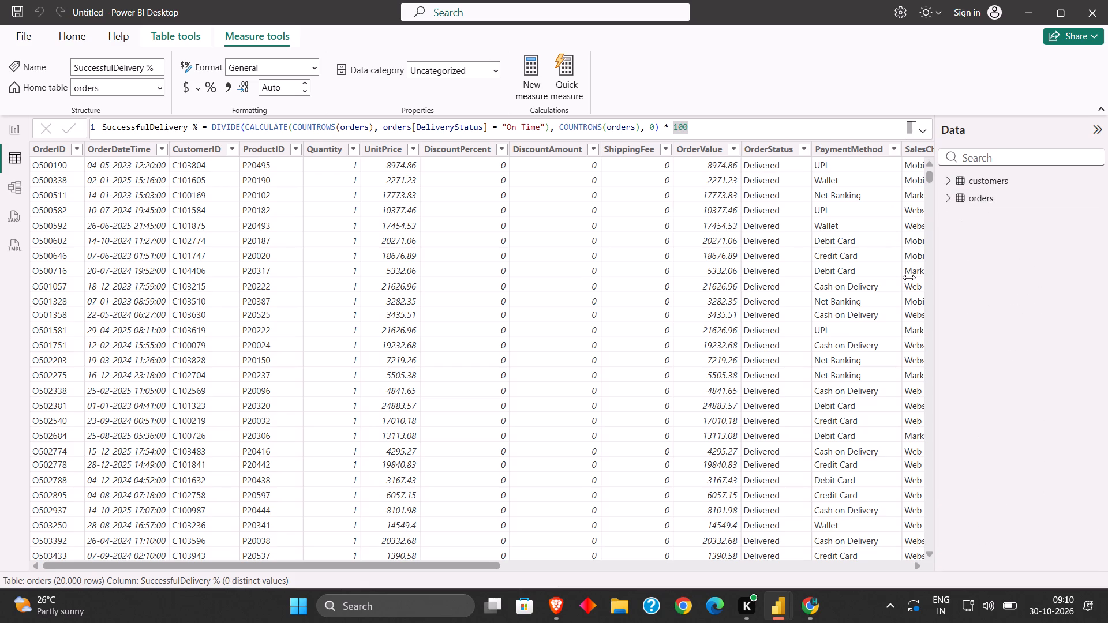
# Check the empty report page of the untitled report and return to the orders table data.
pyautogui.click(11, 122)
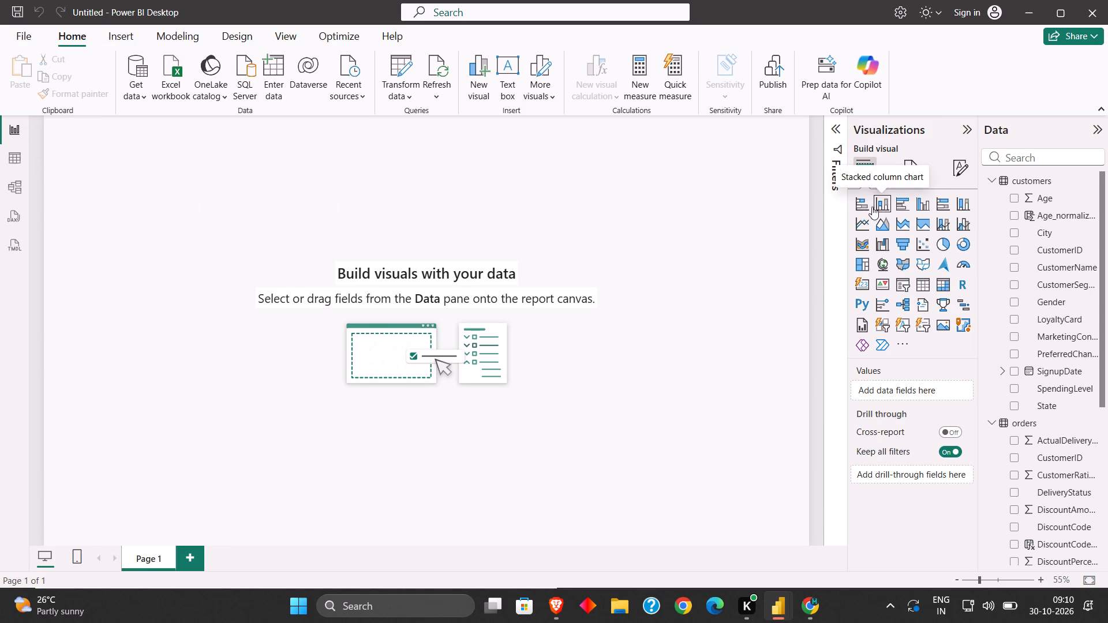
pyautogui.click(21, 164)
pyautogui.click(14, 138)
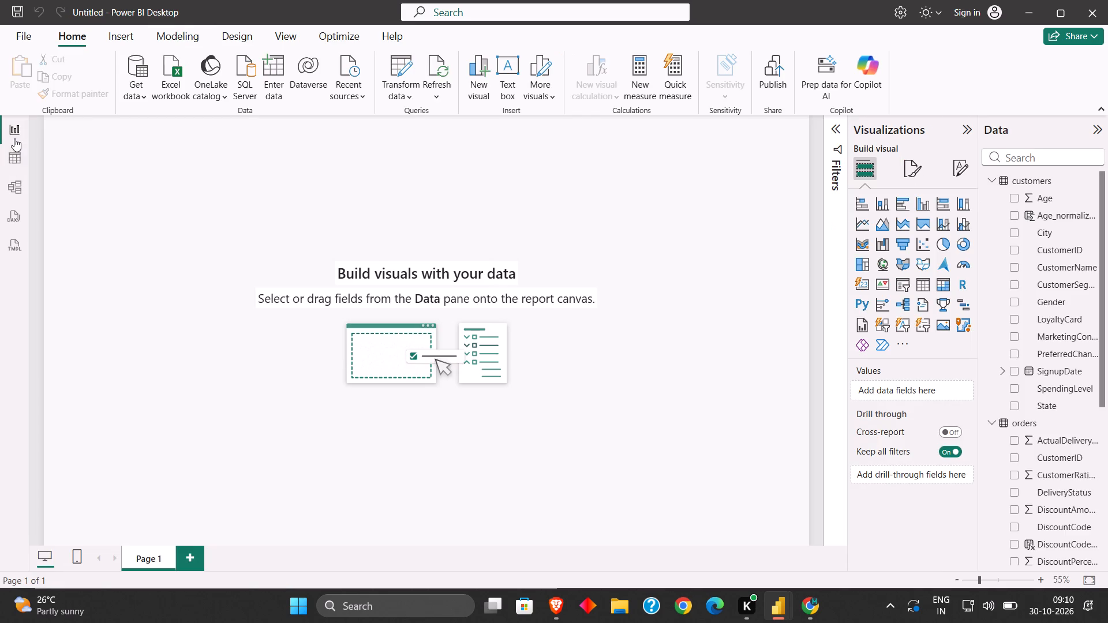
pyautogui.click(16, 148)
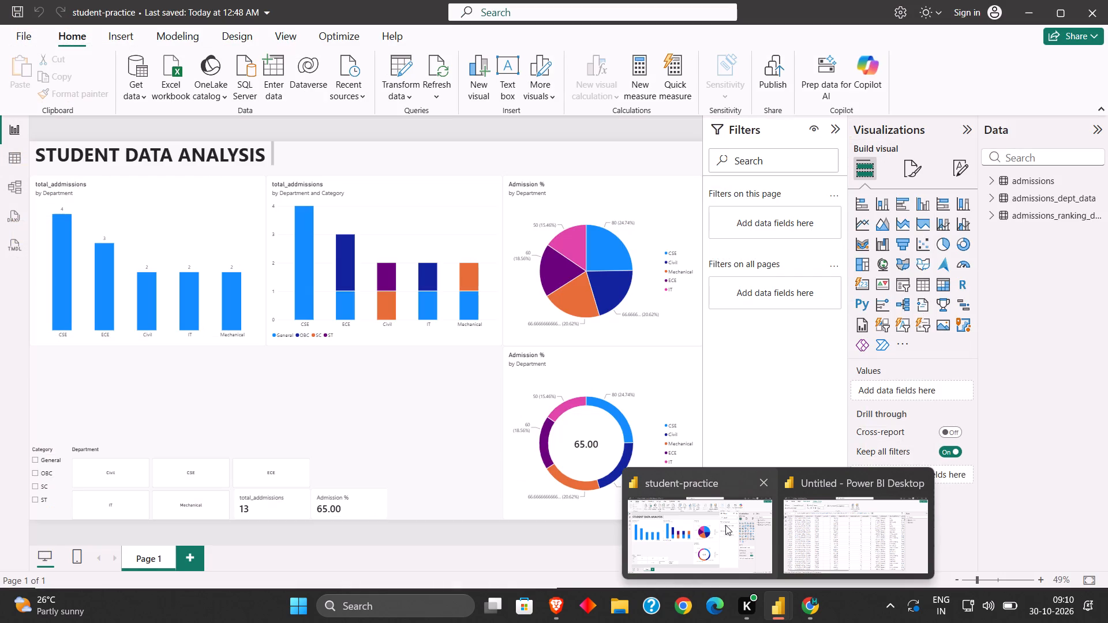
pyautogui.click(850, 531)
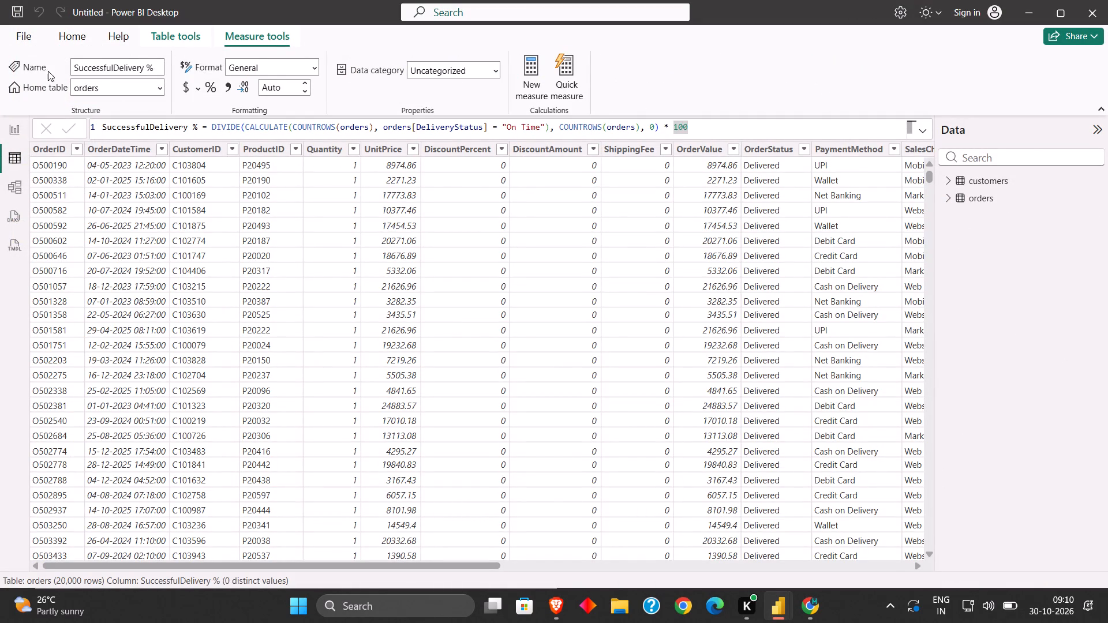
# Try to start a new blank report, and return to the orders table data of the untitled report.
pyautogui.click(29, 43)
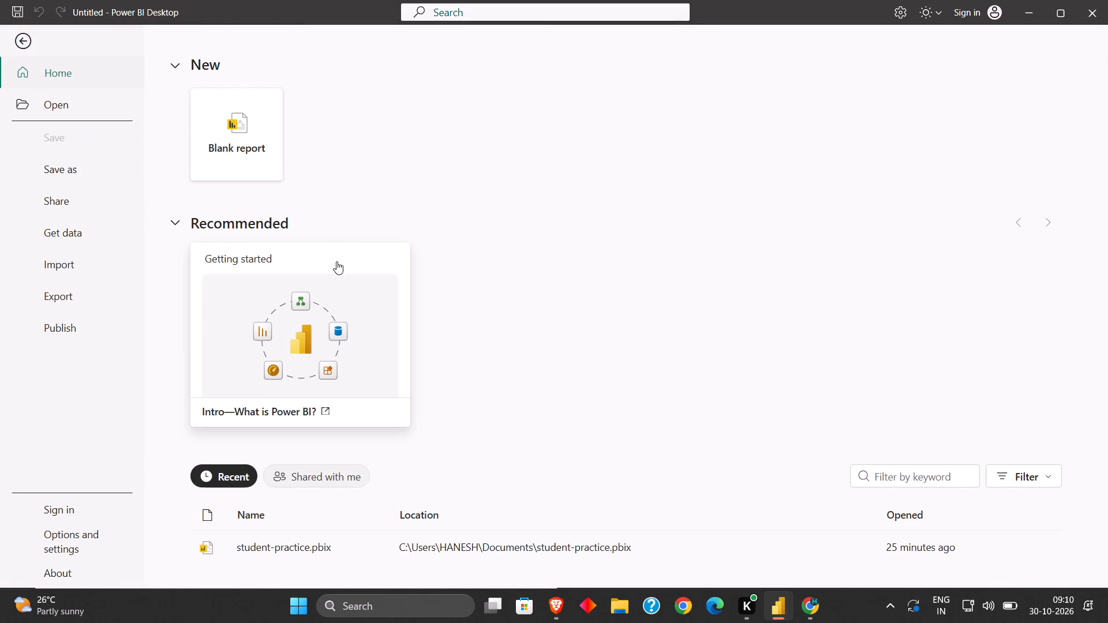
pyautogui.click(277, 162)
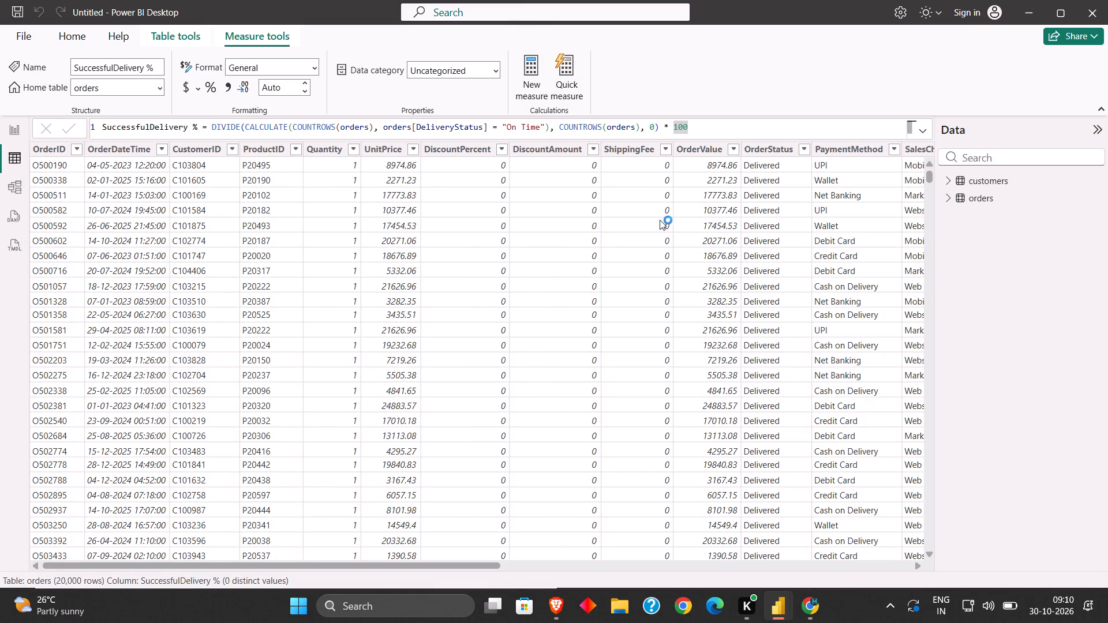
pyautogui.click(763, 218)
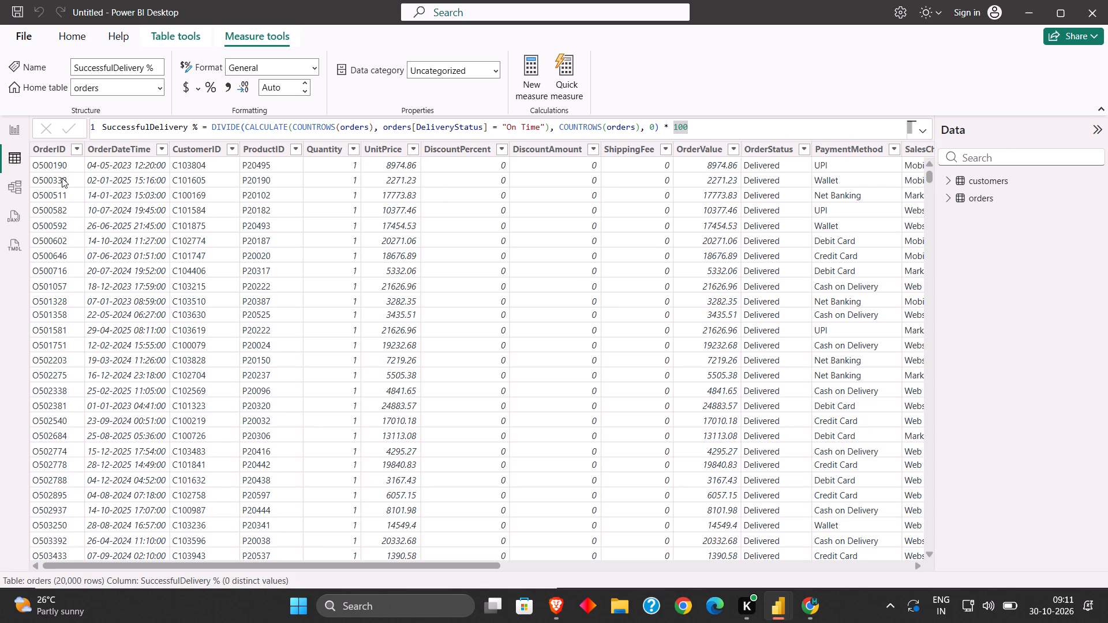
# Open the available table actions for the customers table.
pyautogui.rightClick(976, 177)
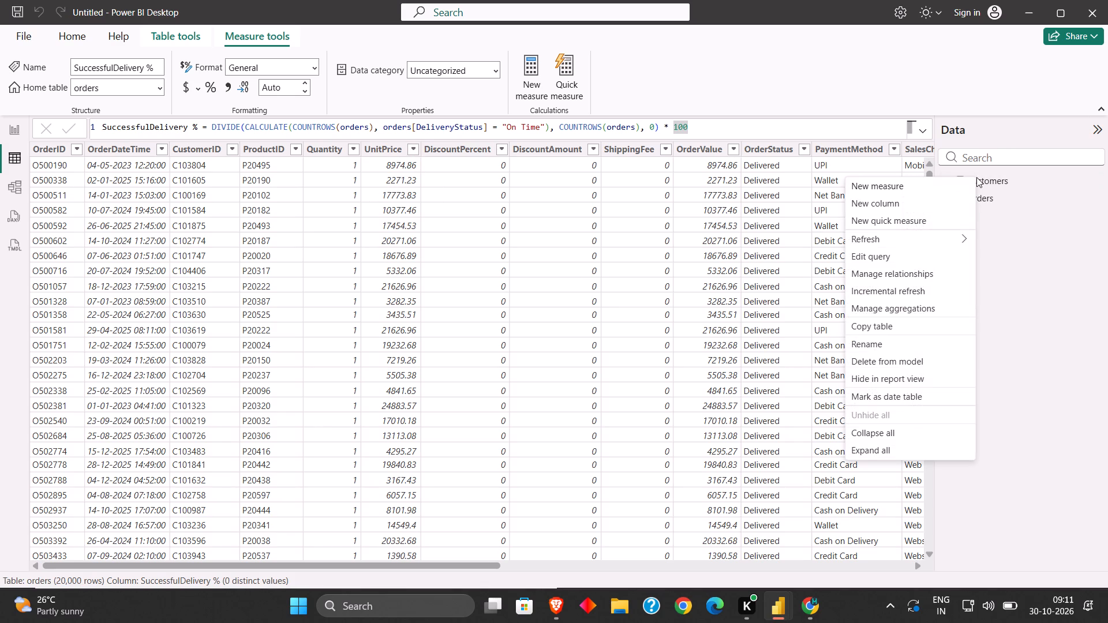
# Open the customers table's query for editing and review the applied steps of the customers and orders queries.
pyautogui.click(934, 252)
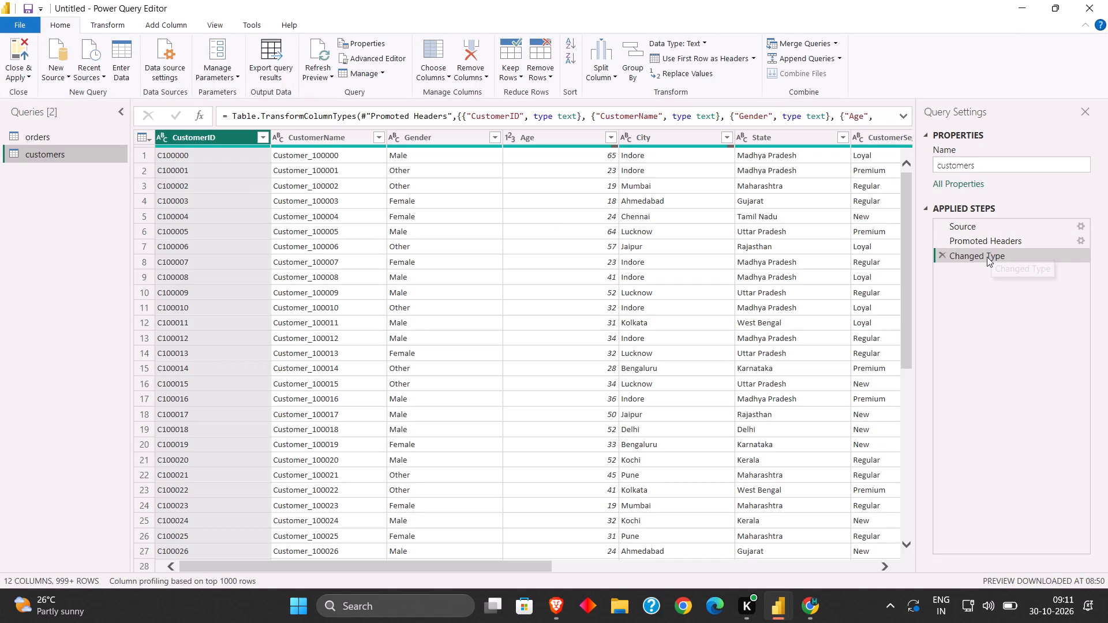
pyautogui.scroll(3, 980, 301)
pyautogui.click(64, 138)
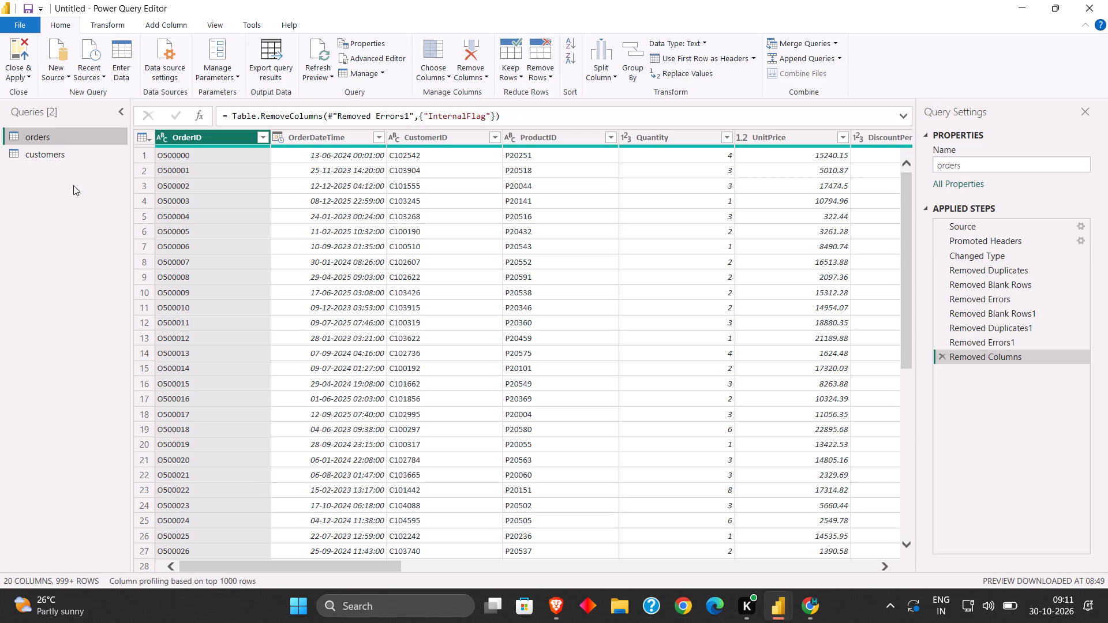
pyautogui.hotkey('alt', 'Tab')
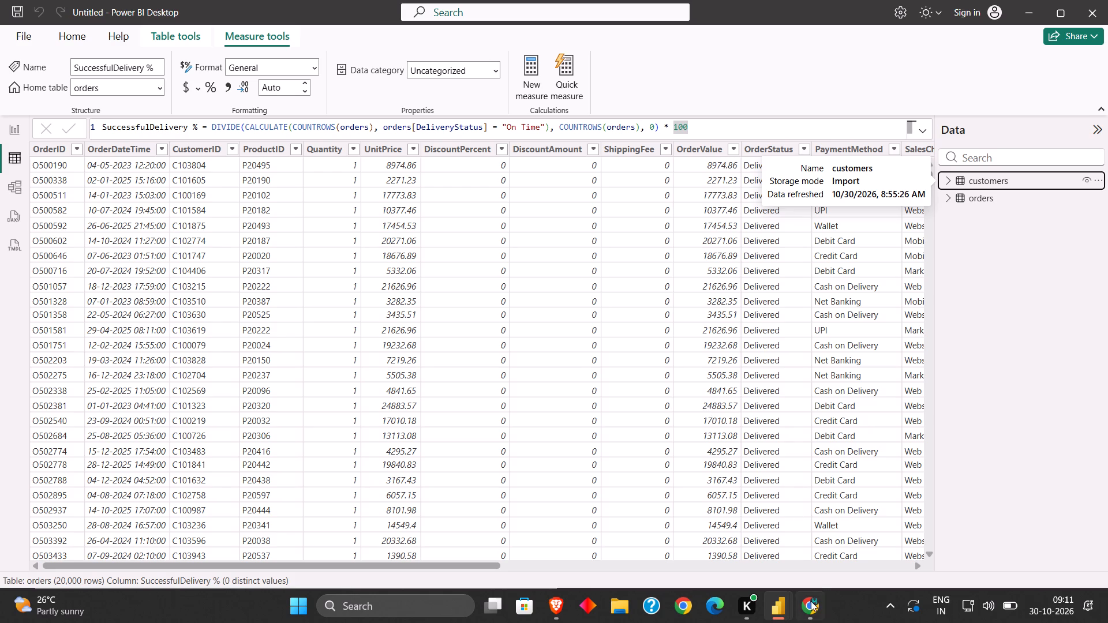
# Switch to Google Chrome with the "dont ever open" profile and open WhatsApp Web.
pyautogui.click(682, 609)
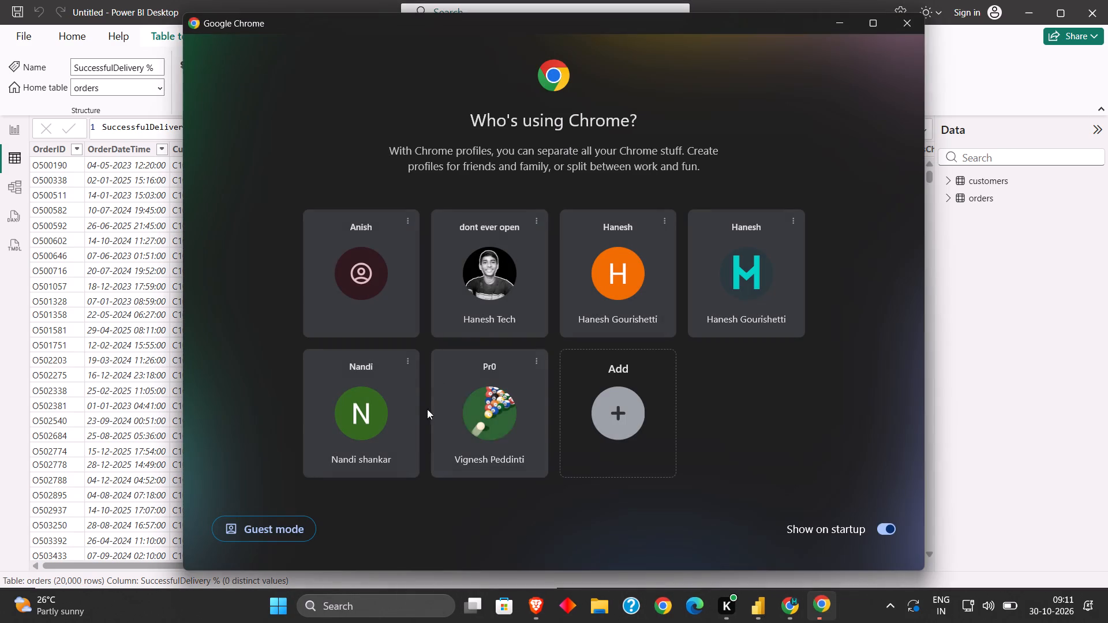
pyautogui.click(485, 321)
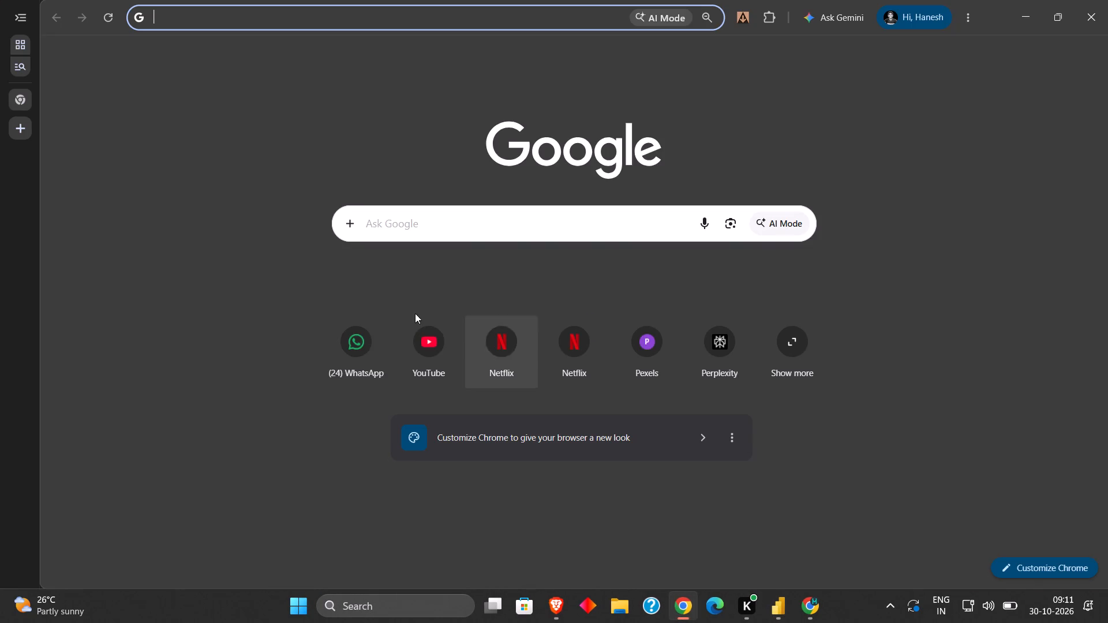
pyautogui.click(368, 359)
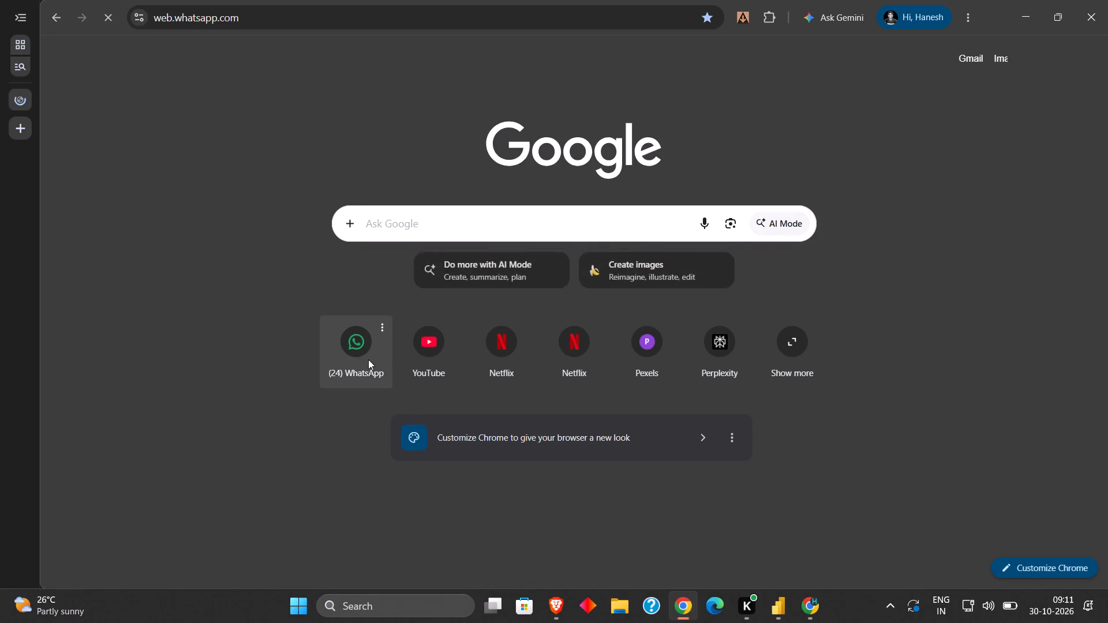